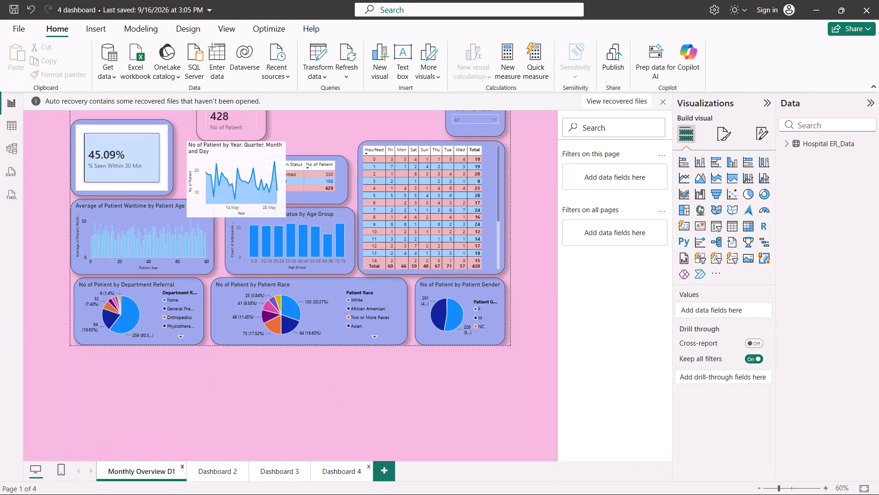
Switch to File Explorer and open the ecommerce Power BI report from the power bi all data folder.
left_click(448, 483)
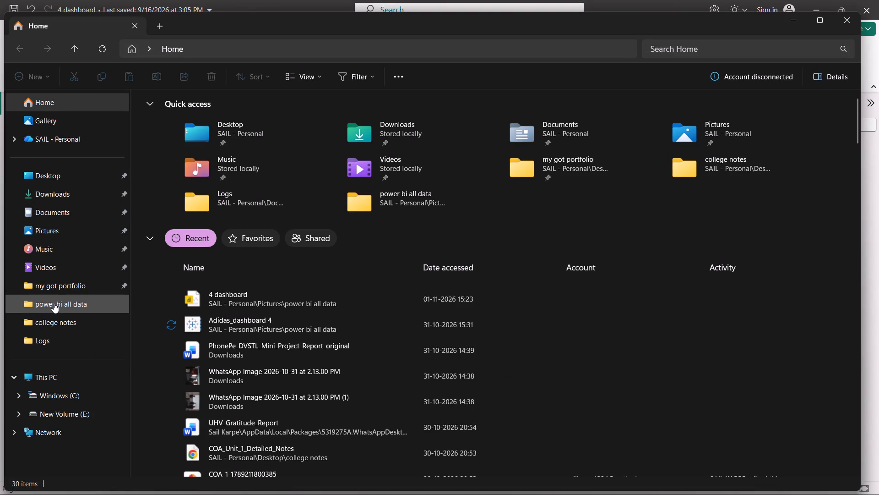
left_click(54, 303)
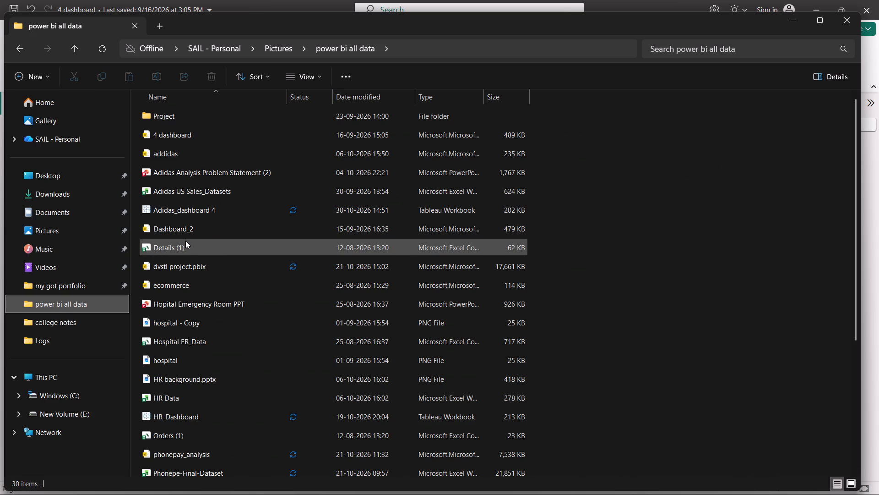
scroll(185, 241, "down", 2)
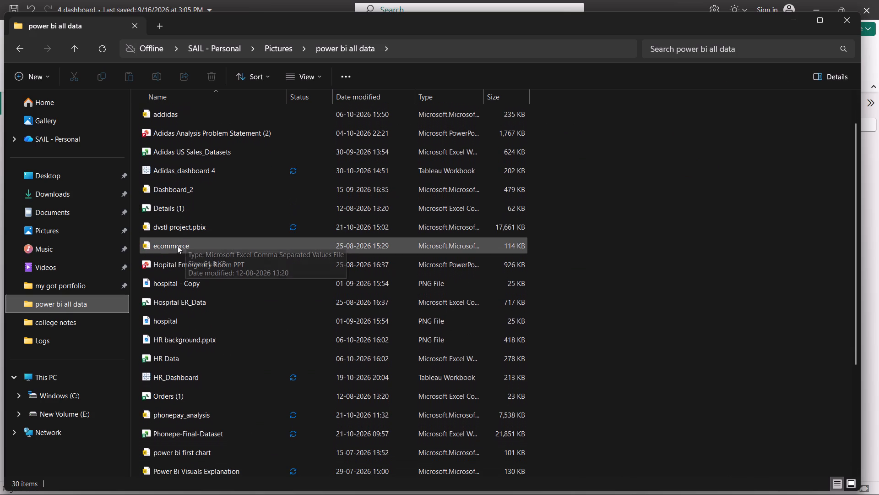
double_click(177, 246)
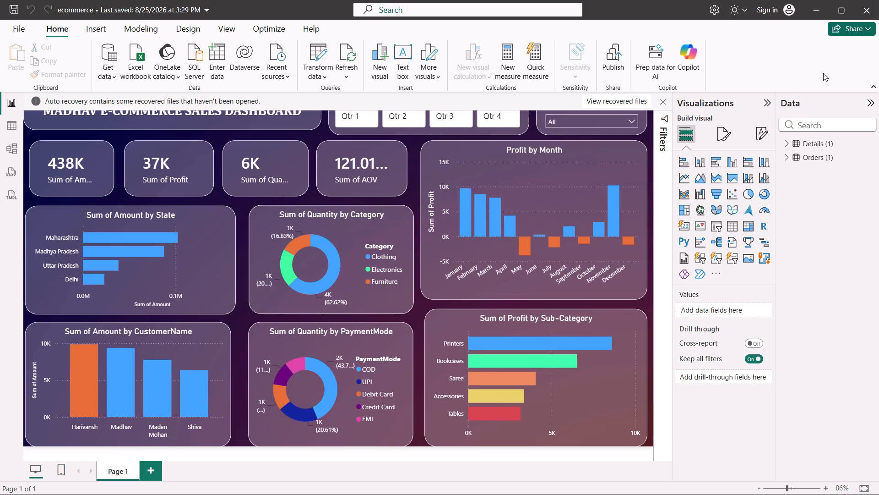
Dismiss the auto recovery notice, choosing to remove the unopened recovered files.
left_click(661, 101)
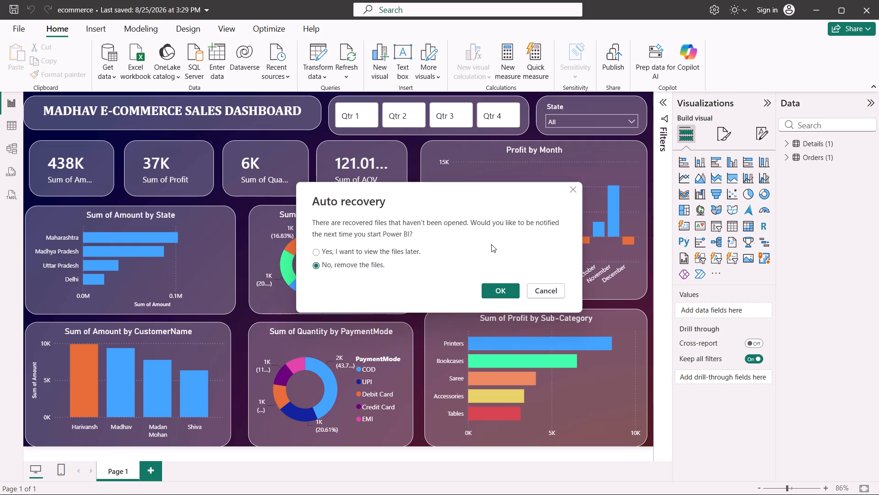
left_click(500, 291)
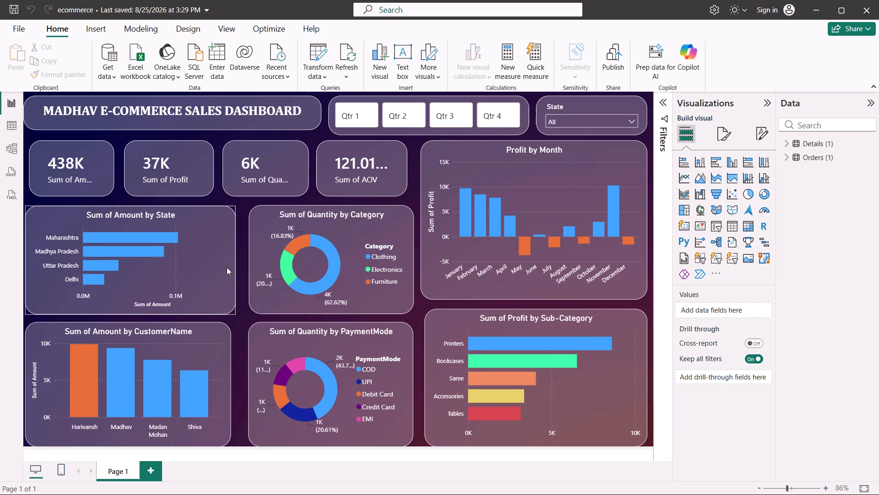
Expand the Details (1) and Orders (1) tables and the Order Date field to view their fields.
left_click(788, 138)
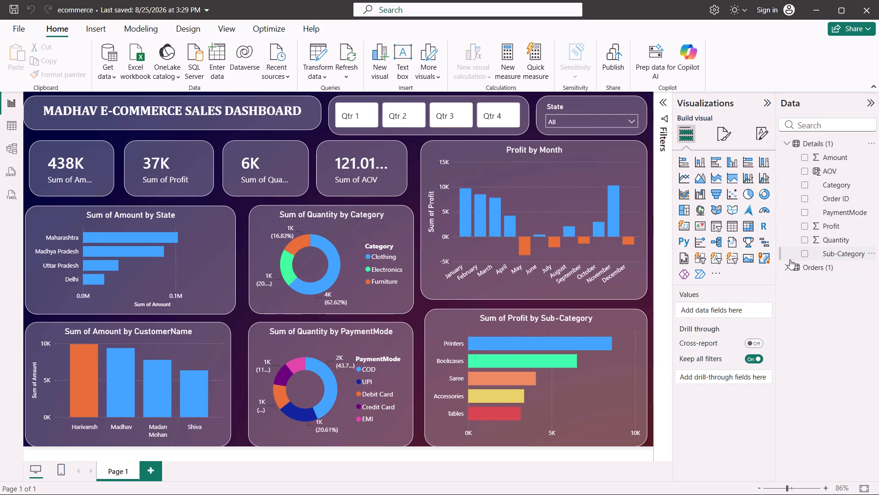
left_click(788, 267)
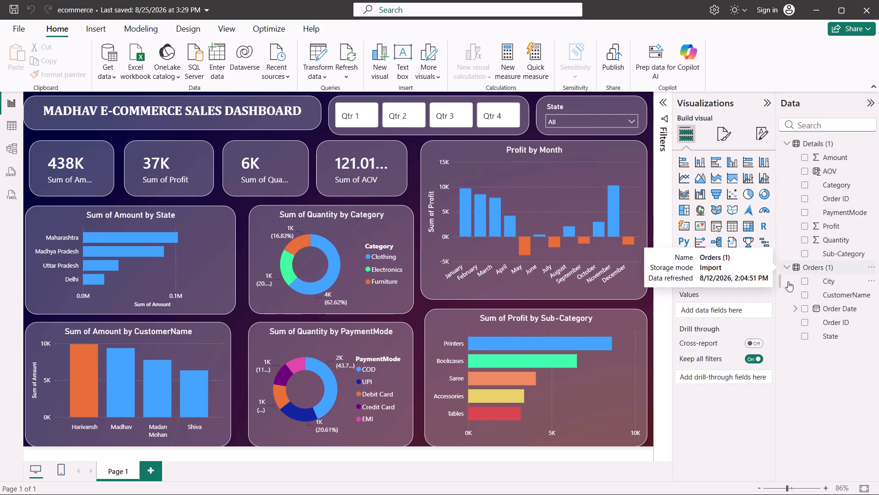
left_click(792, 312)
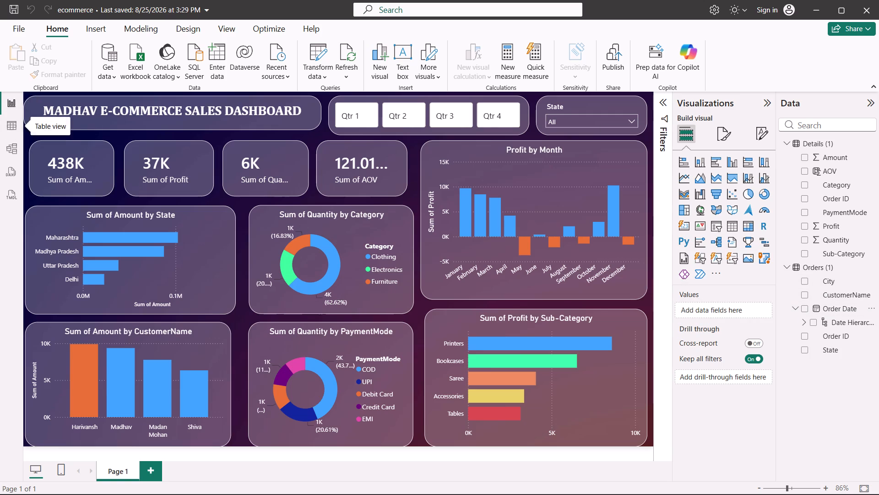
Switch to File Explorer, look through the Project folder and its images subfolder, and return to power bi all data.
left_click(458, 483)
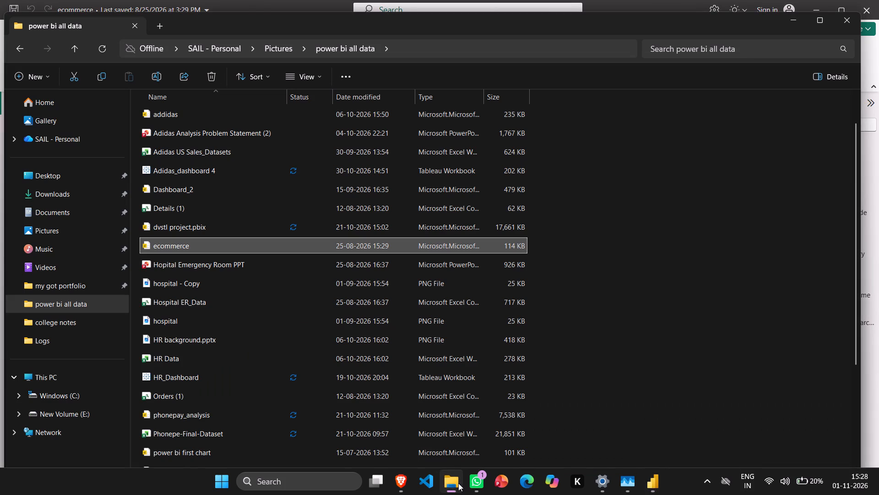
scroll(190, 206, "up", 7)
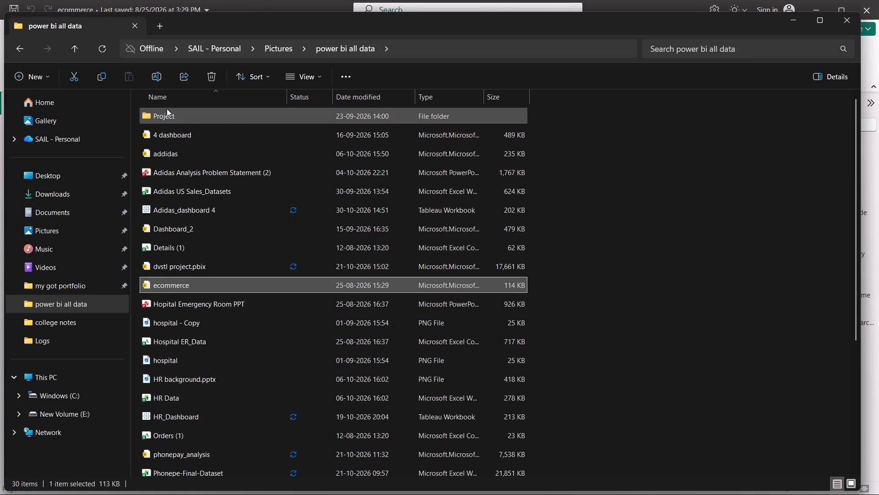
double_click(167, 109)
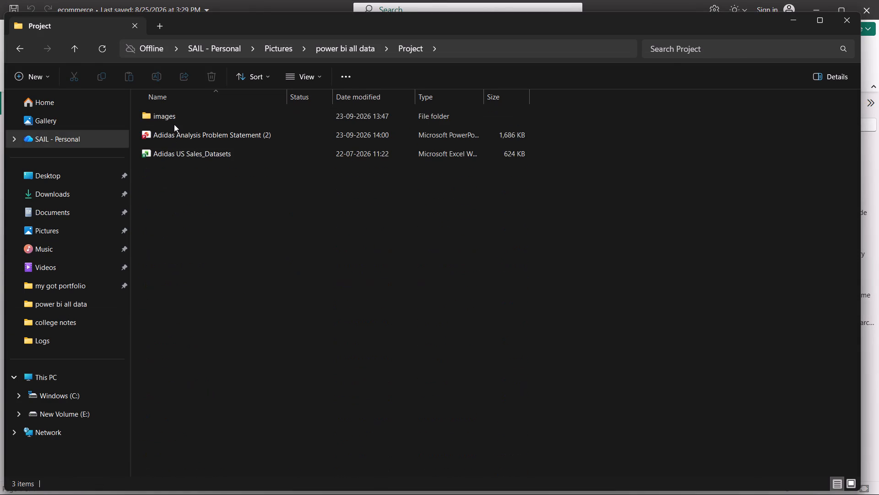
double_click(174, 121)
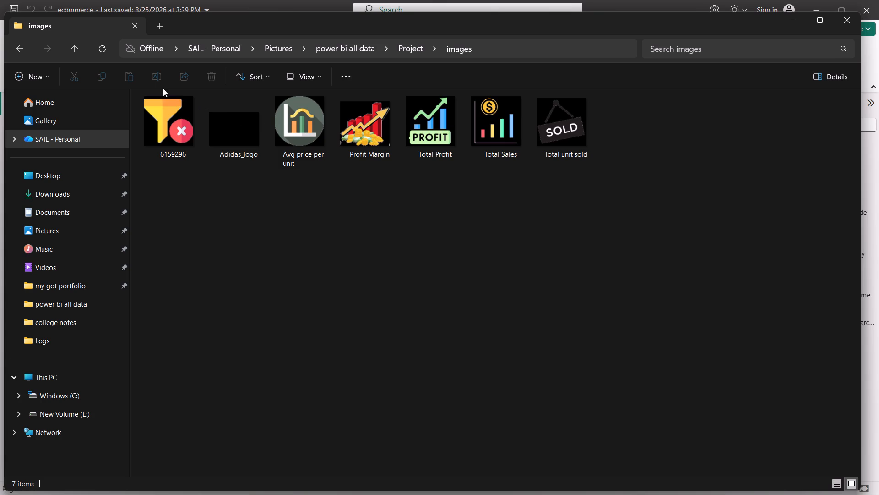
left_click(17, 47)
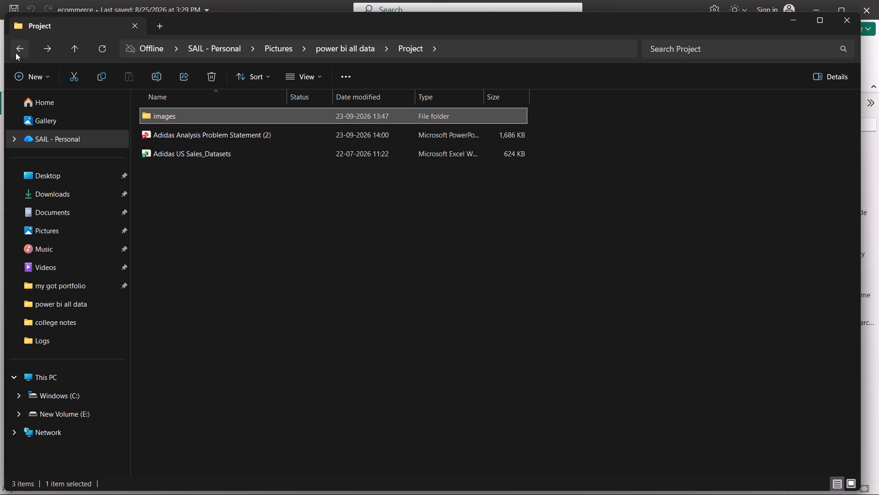
left_click(16, 53)
Find and open the phonepay_analysis Power BI report in the power bi all data folder.
scroll(297, 288, "down", 4)
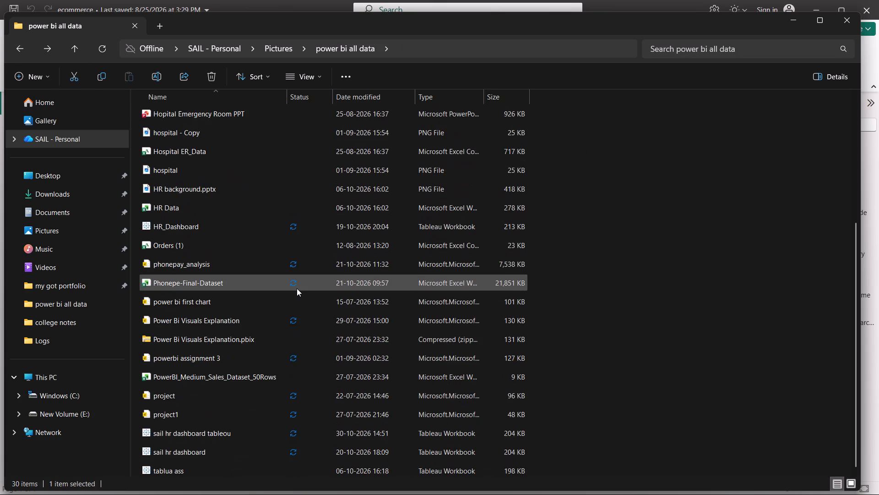
scroll(297, 288, "down", 3)
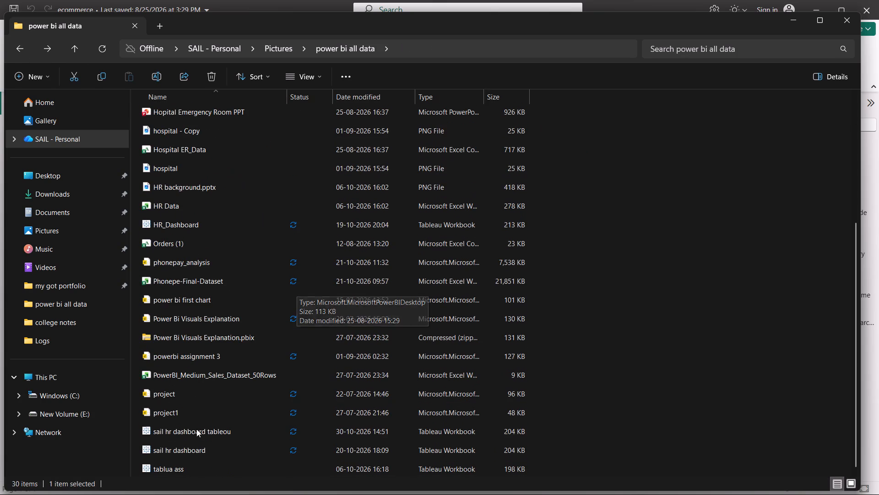
scroll(222, 407, "up", 1)
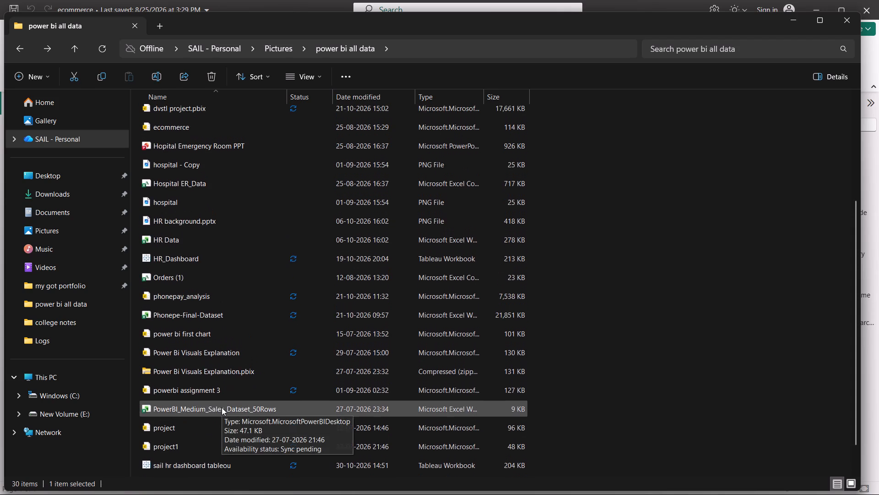
scroll(222, 407, "up", 1)
double_click(165, 319)
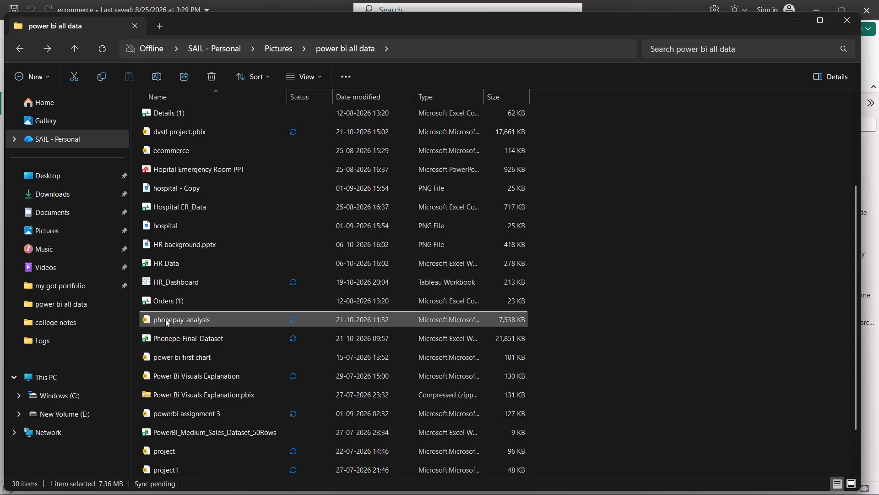
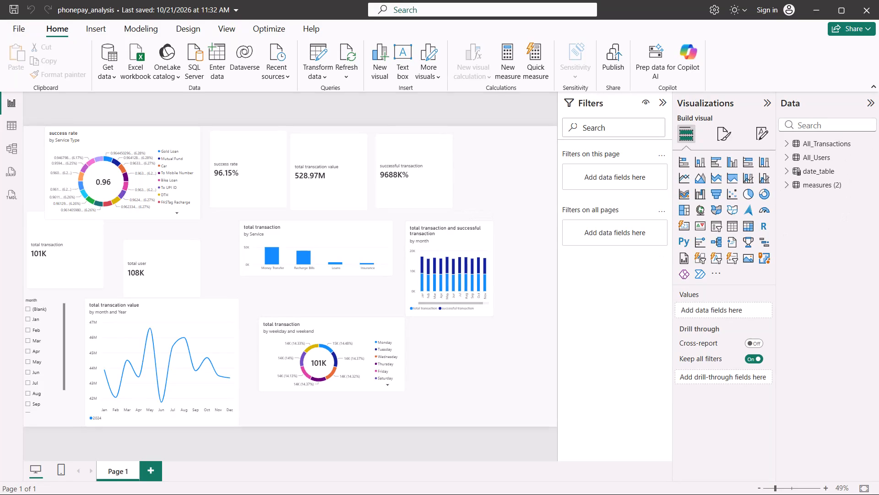
Expand the All_Transactions, All_Users, date_table and measures (2) tables to view their fields and the date_table formula.
left_click(785, 141)
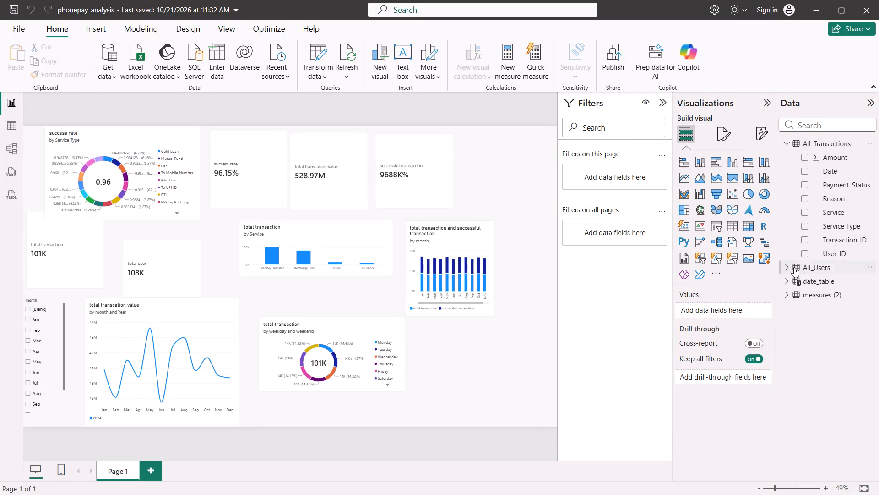
left_click(792, 267)
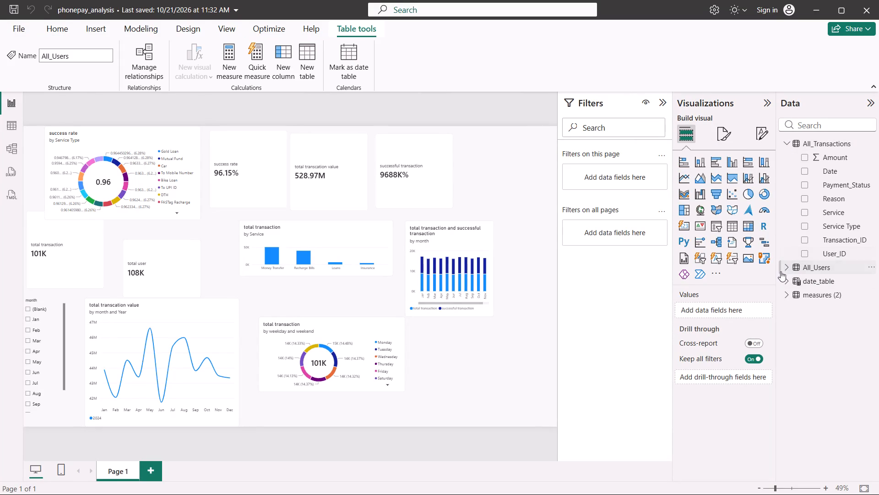
left_click(781, 270)
left_click(791, 333)
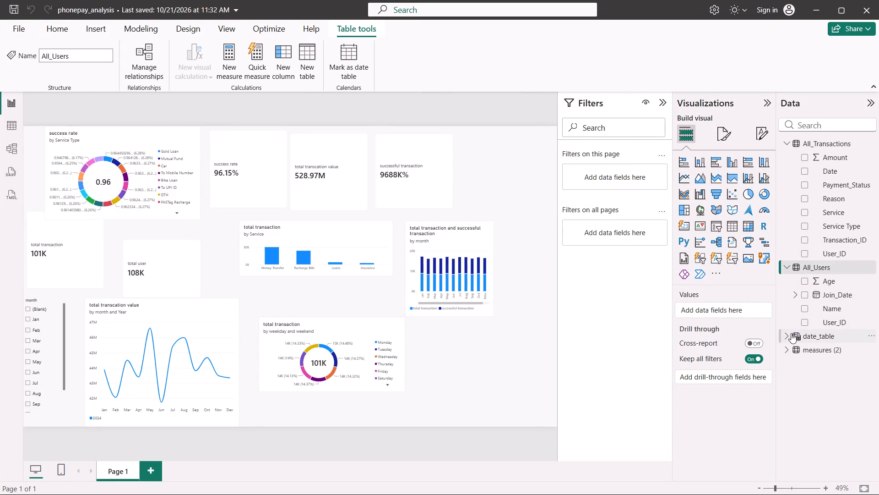
left_click(785, 335)
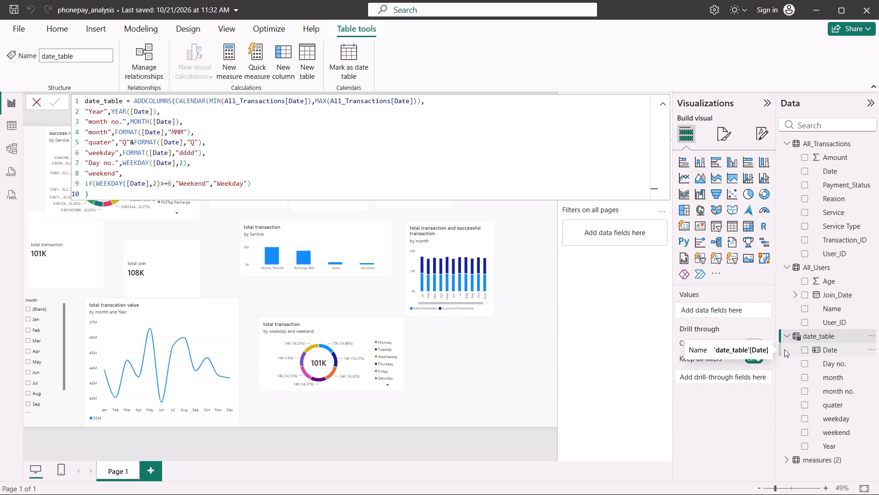
scroll(784, 349, "down", 3)
left_click(789, 461)
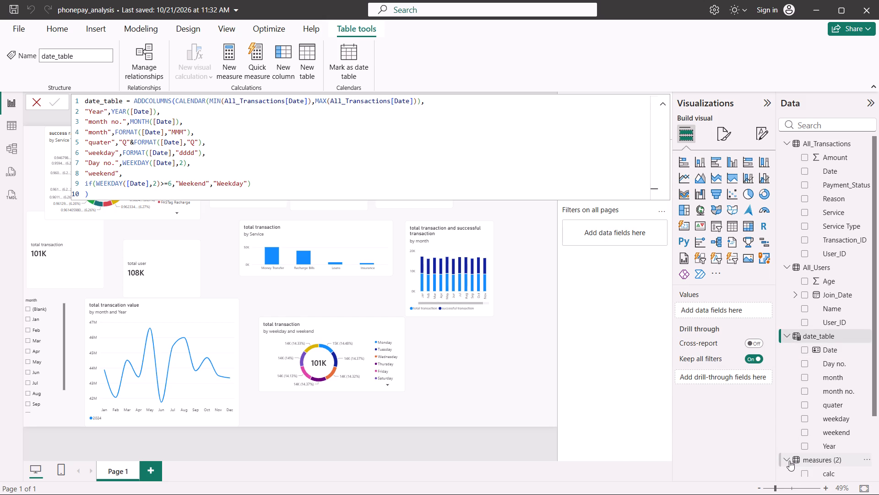
scroll(789, 461, "down", 4)
Inspect the DAX formulas of the success rate and successful transaction measures, widening the field list to show full measure names.
left_click(835, 412)
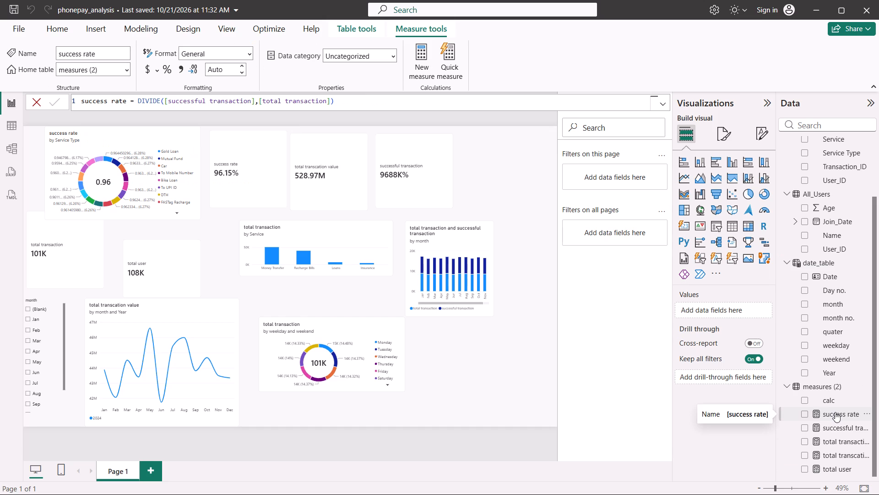
left_click(826, 429)
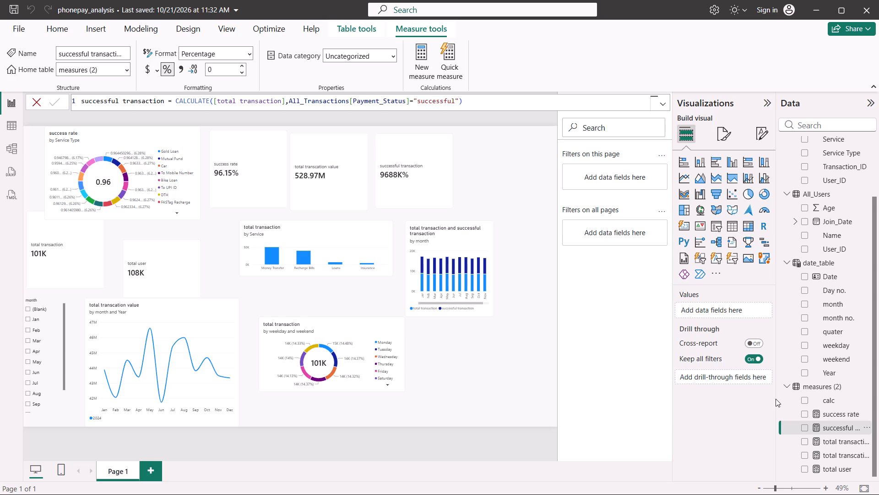
left_click_drag(777, 399, 711, 398)
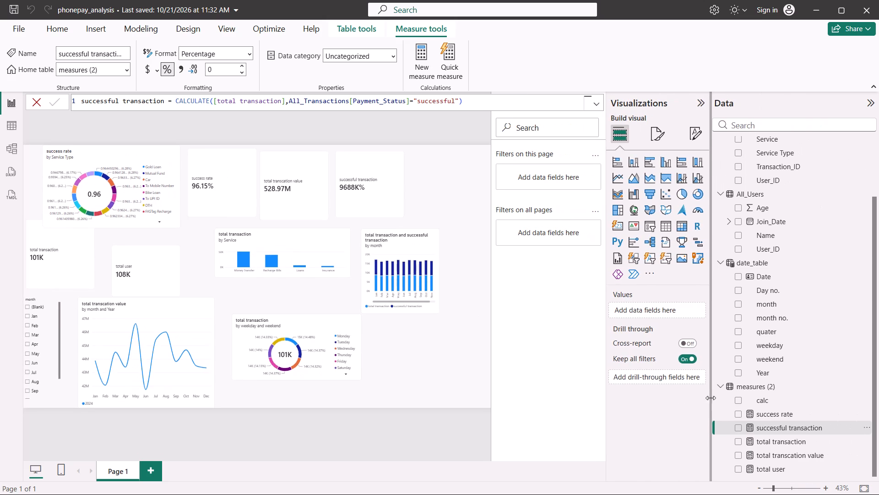
left_click_drag(711, 398, 712, 397)
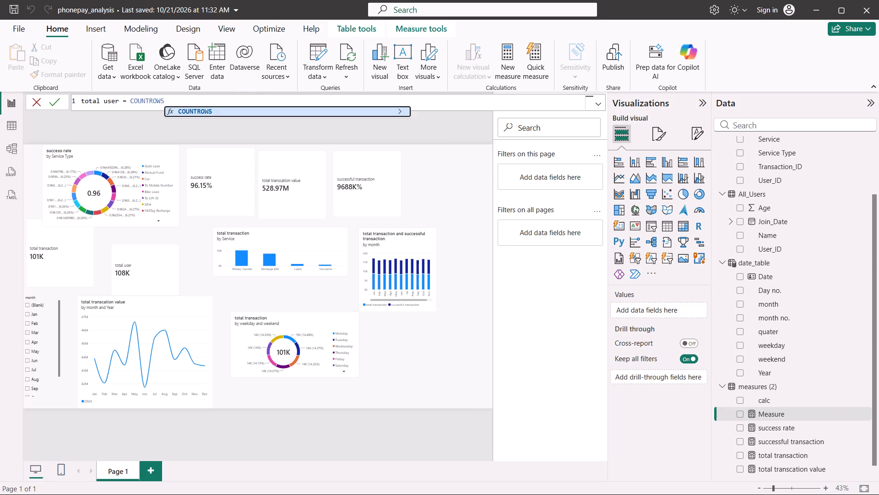
left_click(208, 109)
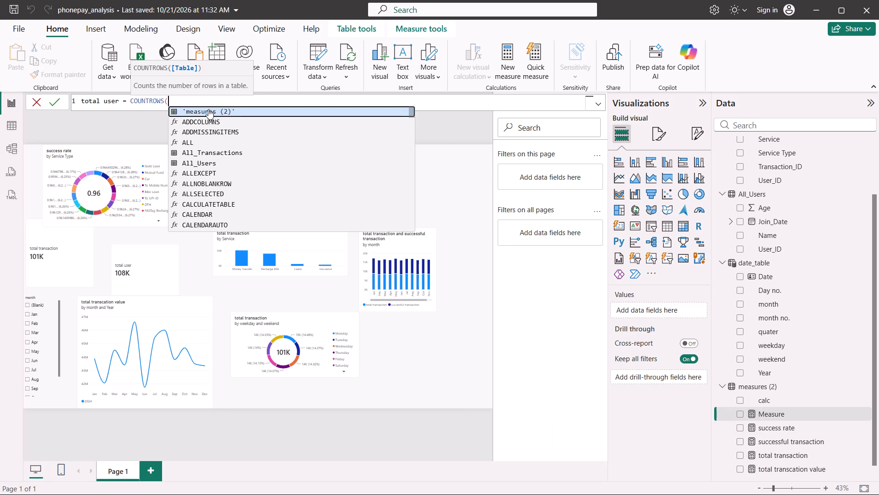
left_click(210, 161)
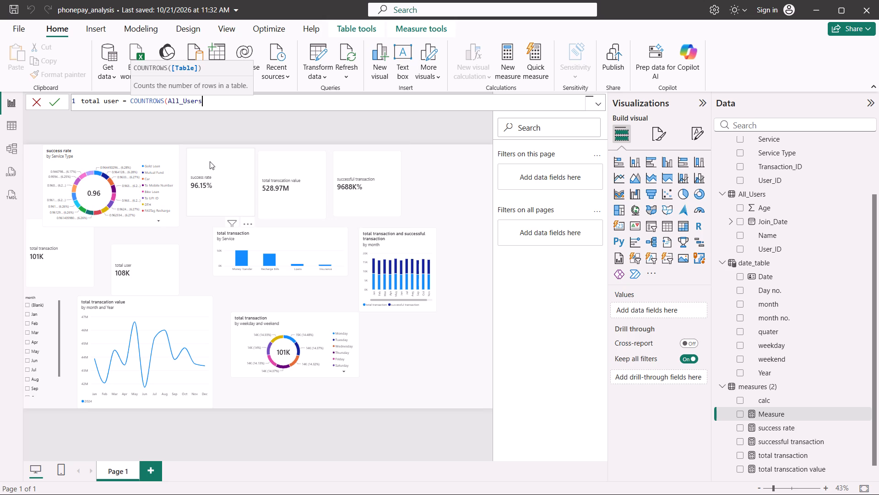
key("shift+parenright")
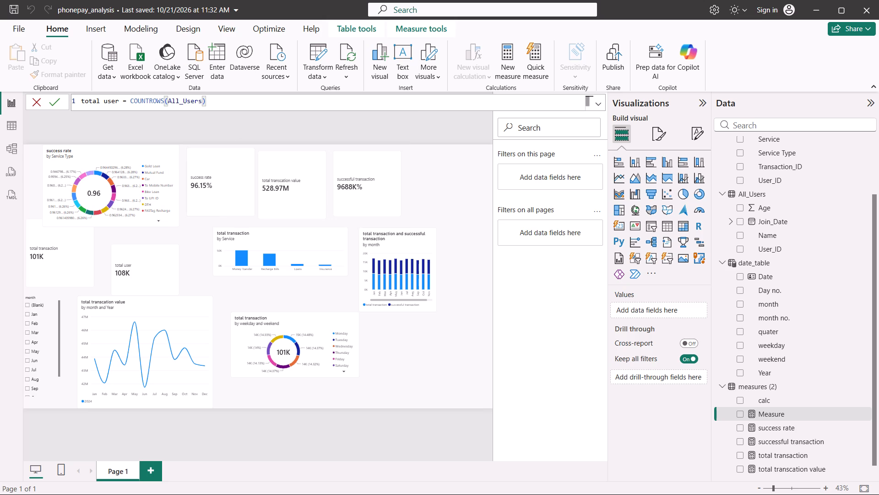
key("Return")
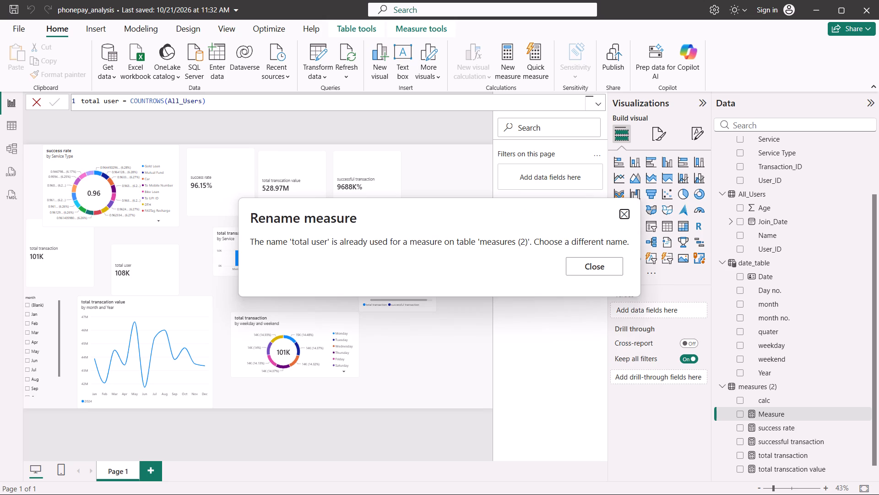
key("Return")
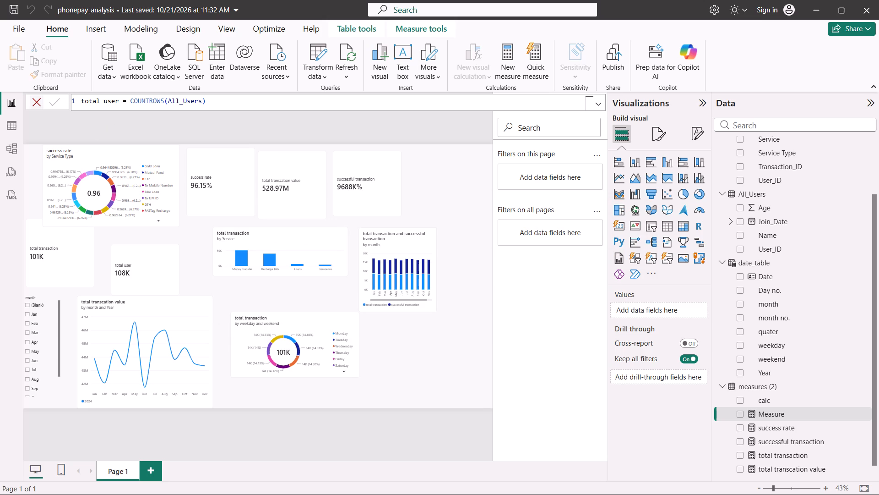
Rename the new measure as users in its formula and commit it.
left_click(118, 101)
key("BackSpace")
key("BackSpace")
key("BackSpace")
key("BackSpace")
key("BackSpace")
key("BackSpace")
key("BackSpace")
key("BackSpace")
key("BackSpace")
key("BackSpace")
key("BackSpace")
type("USERS")
key("space")
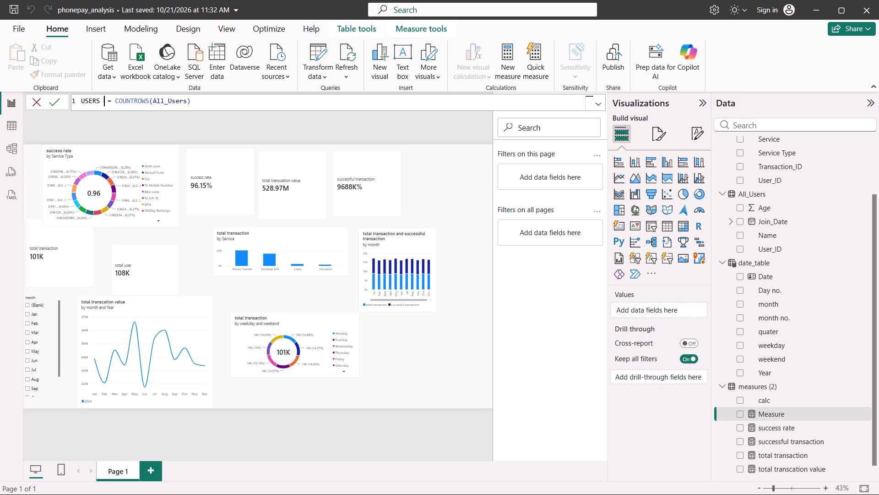
key("BackSpace")
key("BackSpace")
key("BackSpace")
key("BackSpace")
key("BackSpace")
key("BackSpace")
key("BackSpace")
key("BackSpace")
type("users")
key("Return")
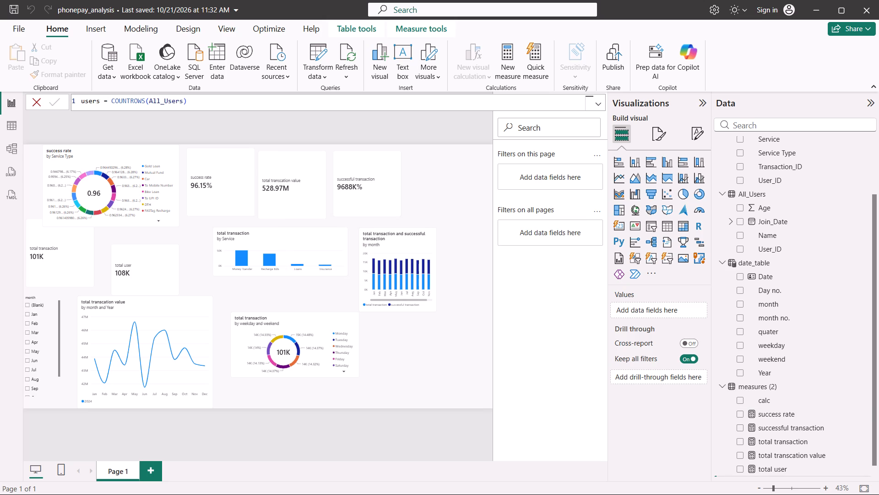
Add a new card visual to an empty area of the report page showing the users measure.
scroll(707, 377, "down", 2)
scroll(779, 383, "down", 3)
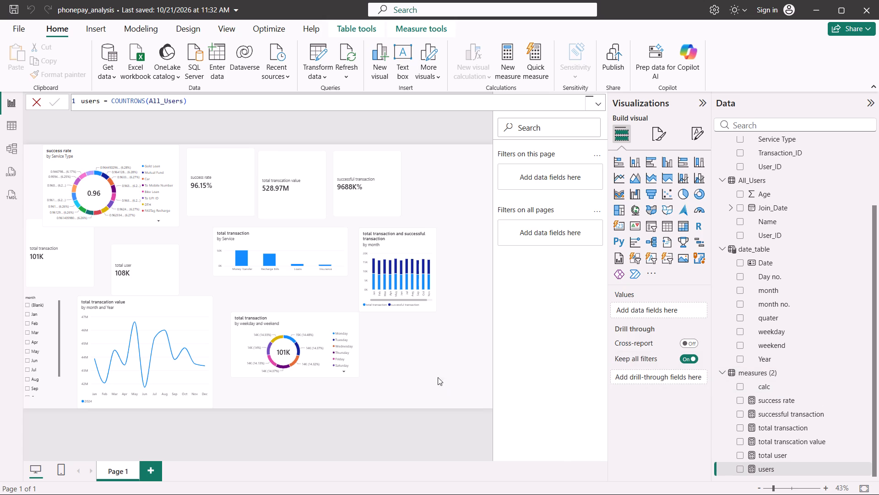
left_click(438, 355)
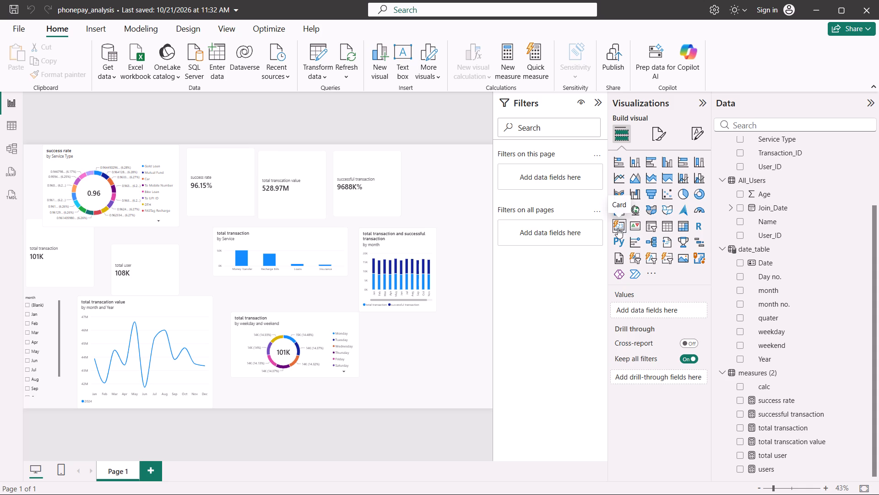
left_click(125, 263)
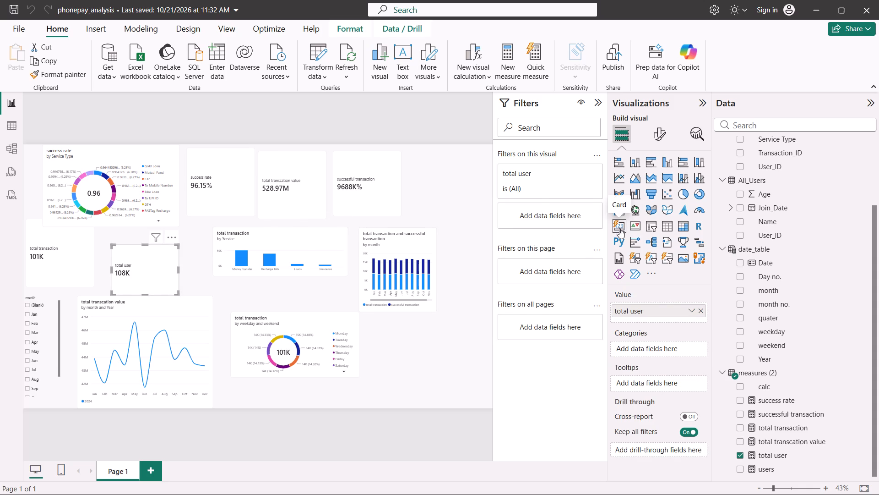
left_click(464, 322)
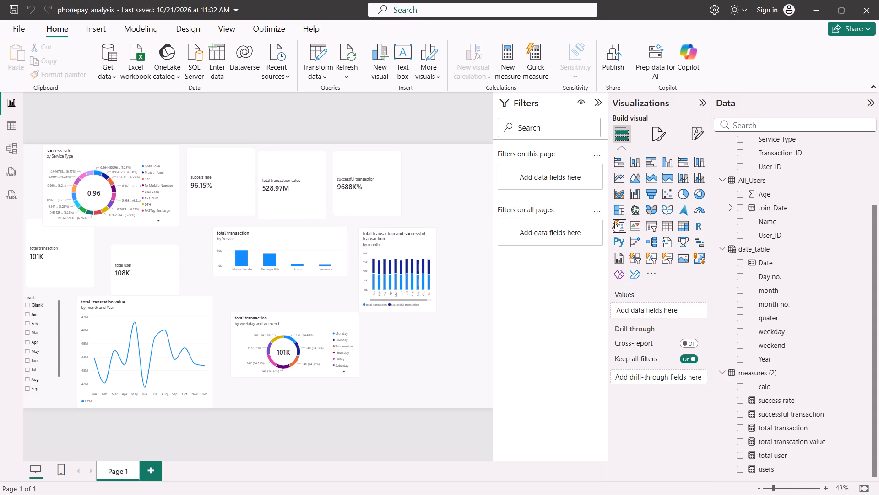
left_click(616, 221)
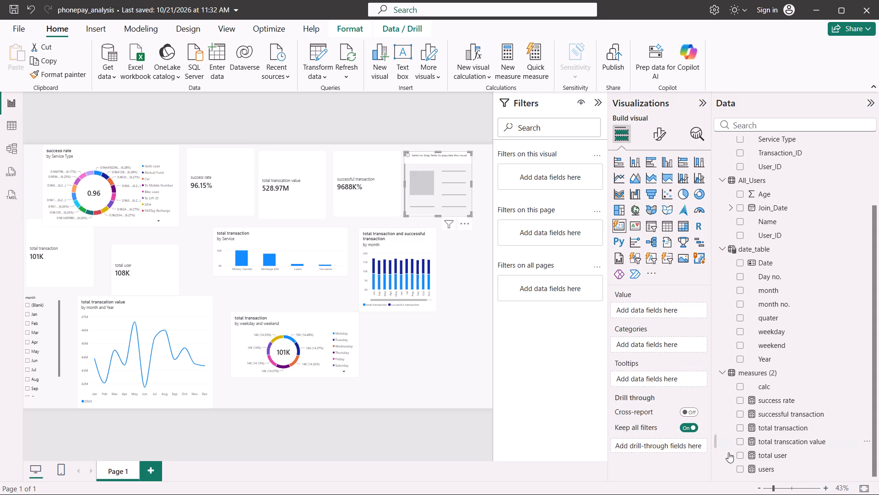
left_click(741, 469)
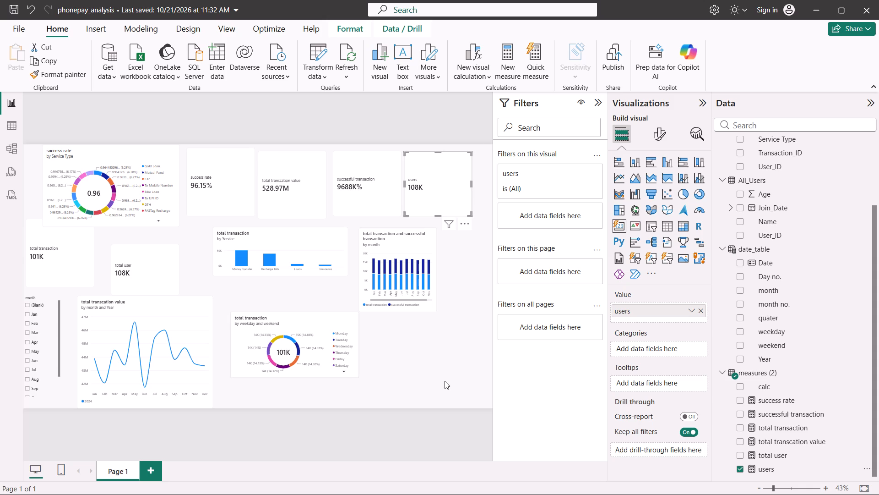
Select the new users card and the users measure in the measures (2) table.
left_click(423, 175)
left_click(755, 467)
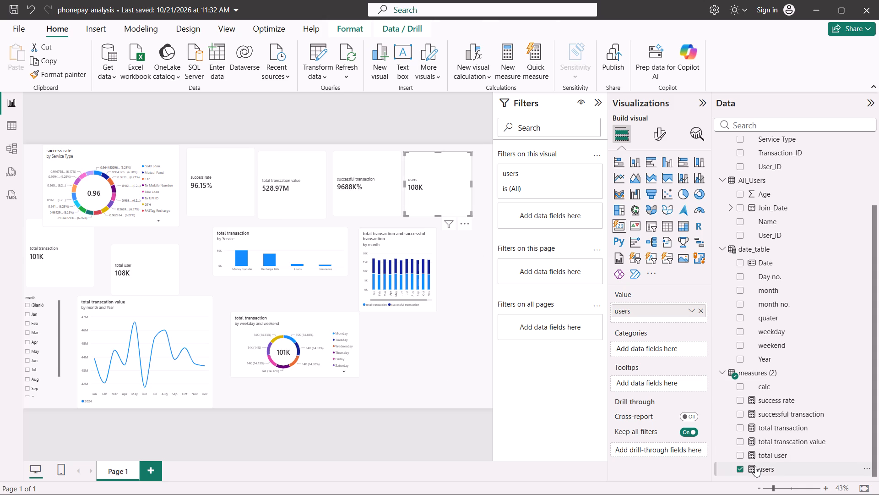
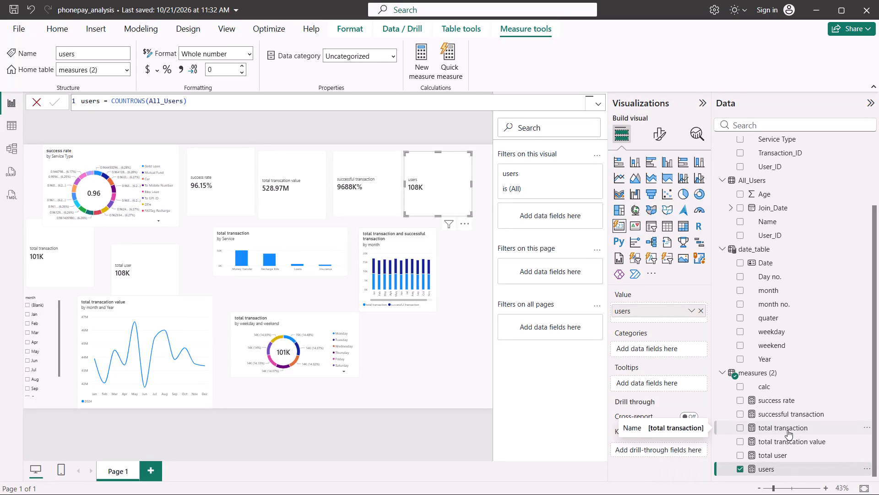
Select the total transaction measure in the measures (2) table to view its formula.
left_click(787, 430)
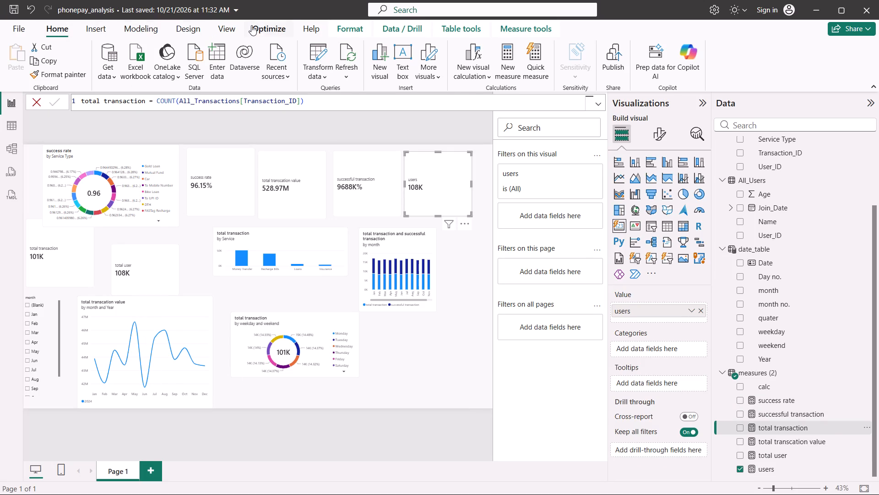
left_click(347, 29)
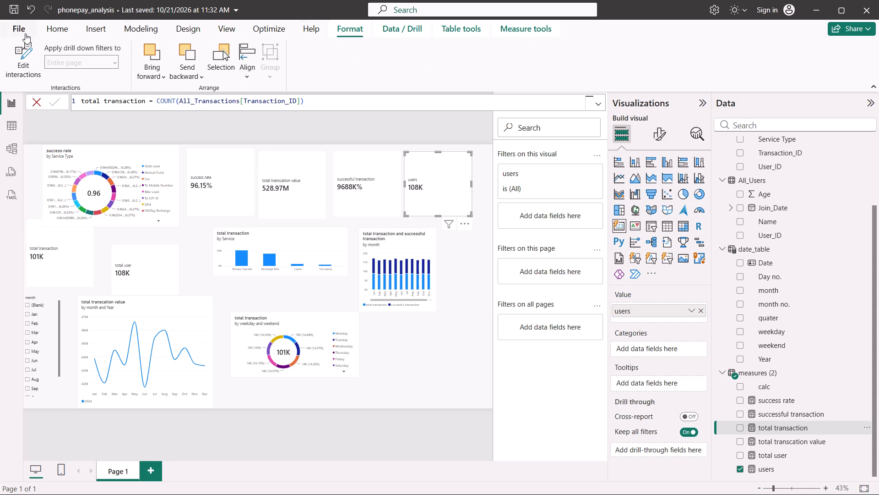
left_click(71, 22)
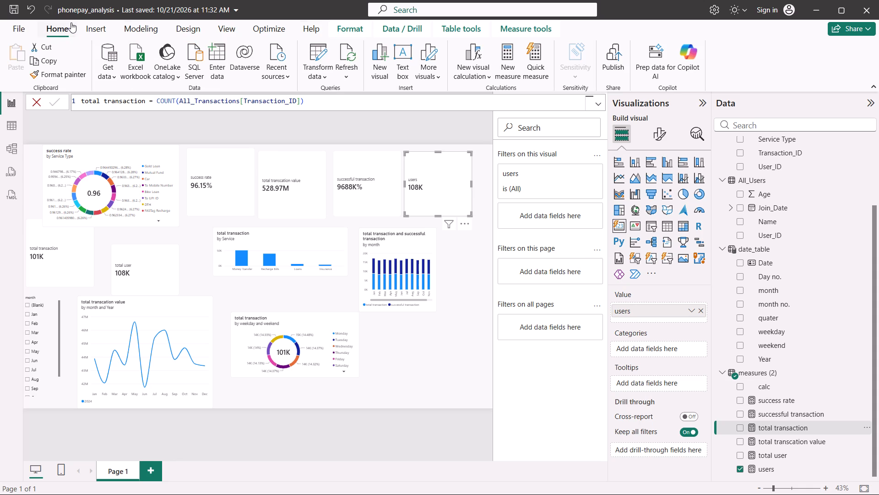
left_click(320, 55)
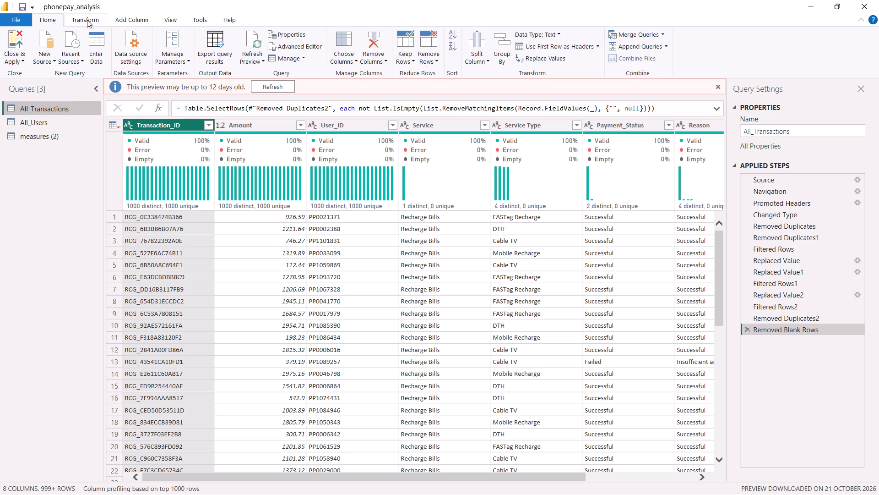
left_click(194, 186)
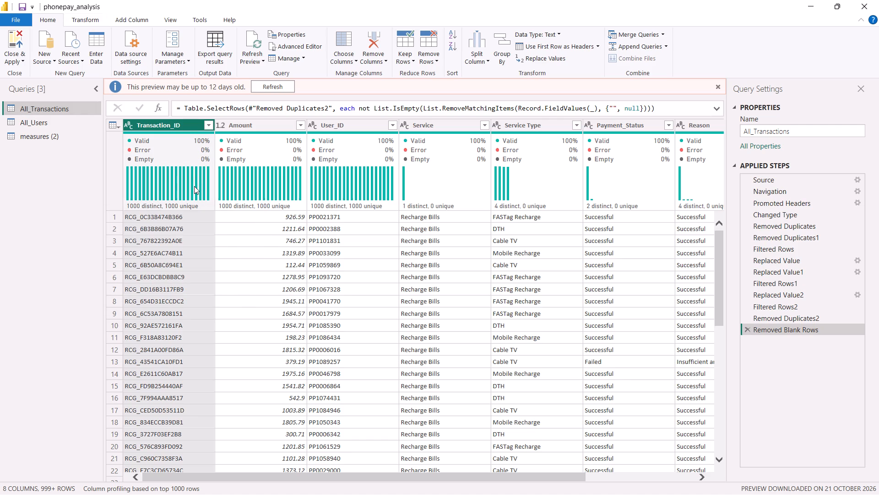
Examine the column profiles and data of All_Transactions, All_Users and measures (2), returning to the Service column of All_Transactions.
right_click(194, 186)
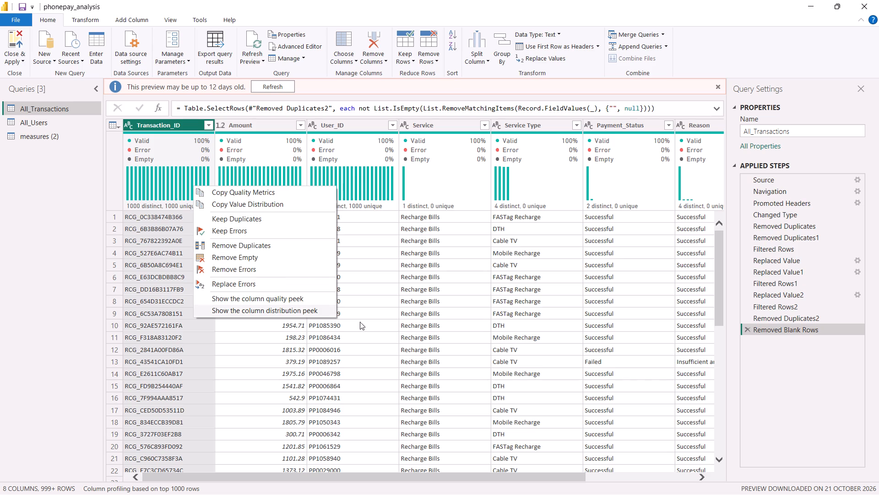
left_click(474, 304)
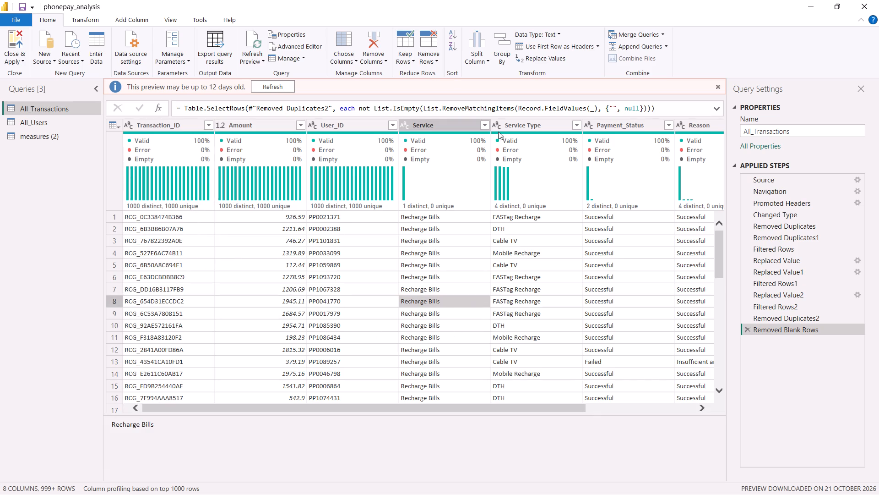
scroll(487, 226, "left", 1)
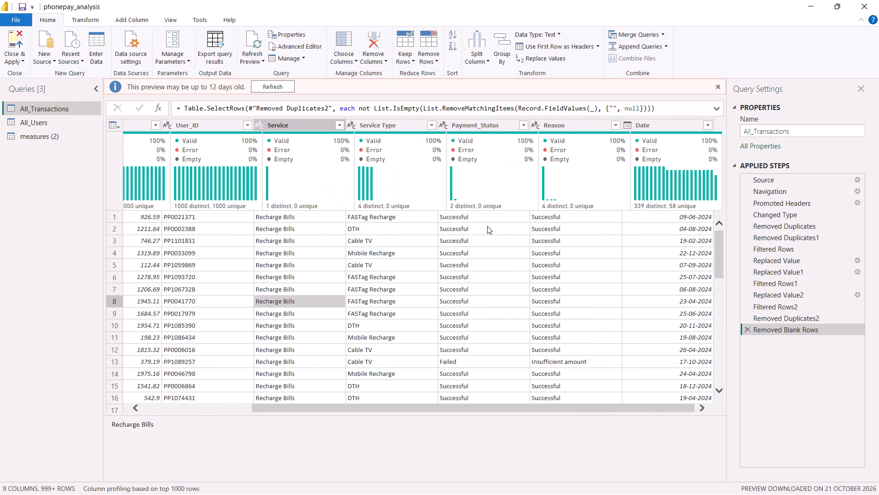
scroll(487, 226, "left", 1)
scroll(487, 226, "right", 4)
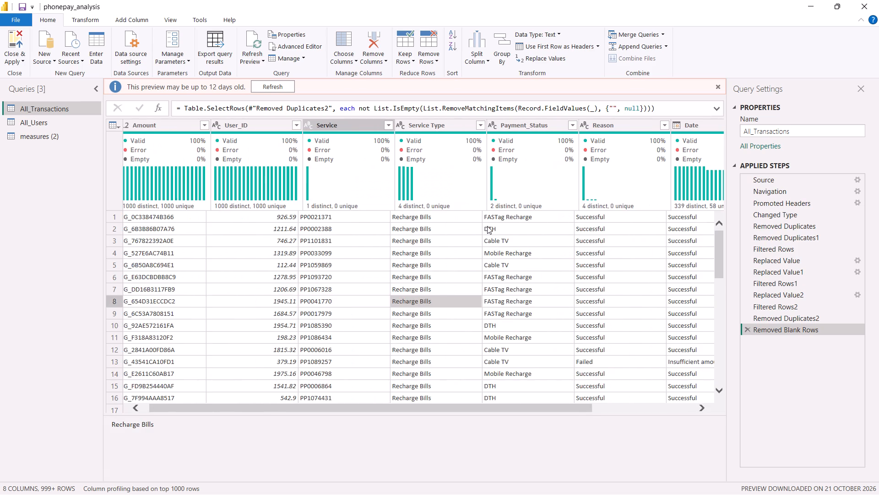
left_click(49, 126)
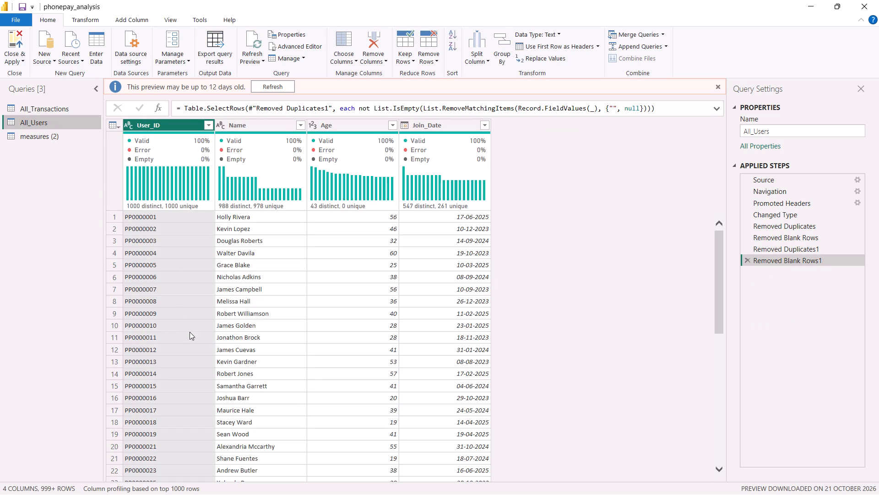
left_click(38, 137)
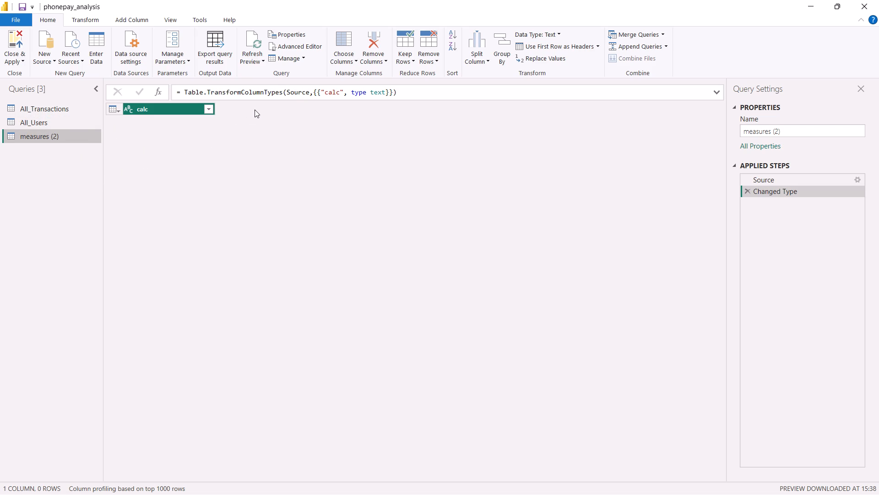
left_click(410, 93)
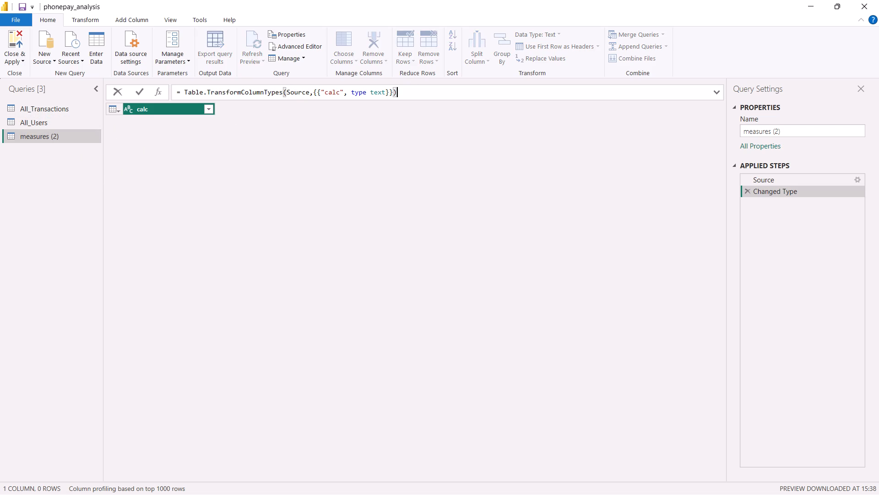
scroll(410, 93, "up", 1)
left_click(56, 105)
left_click(56, 109)
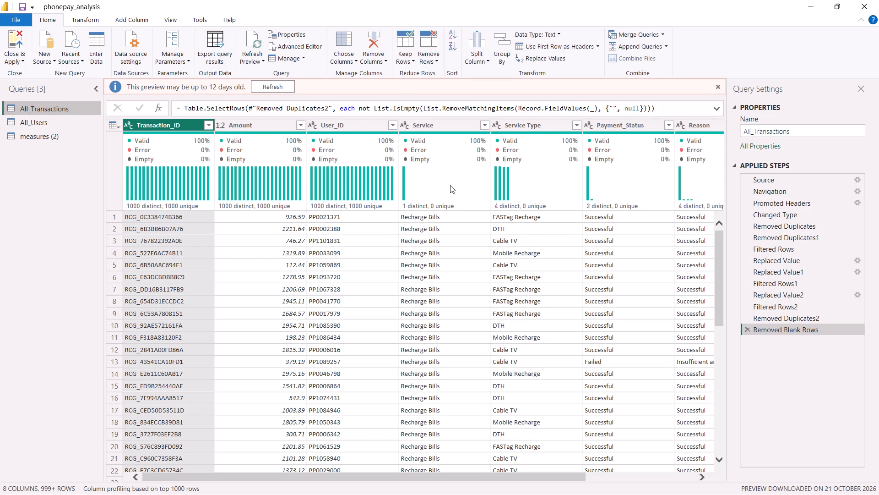
right_click(450, 183)
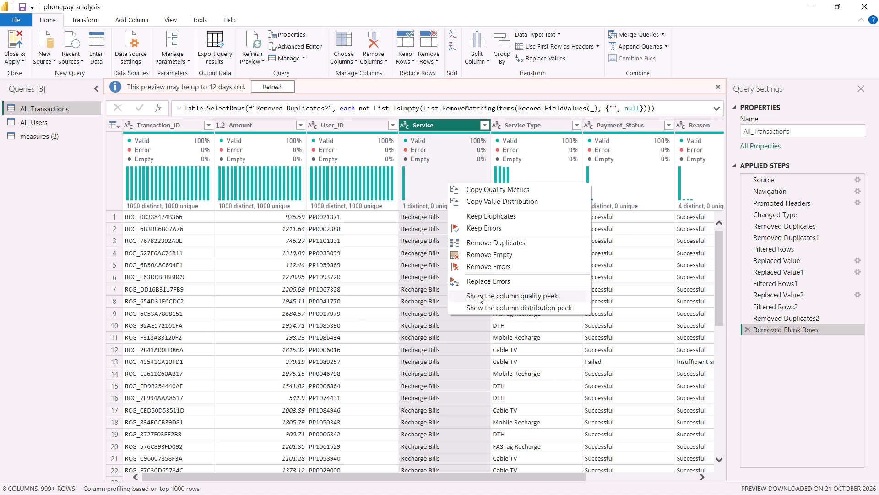
left_click(413, 327)
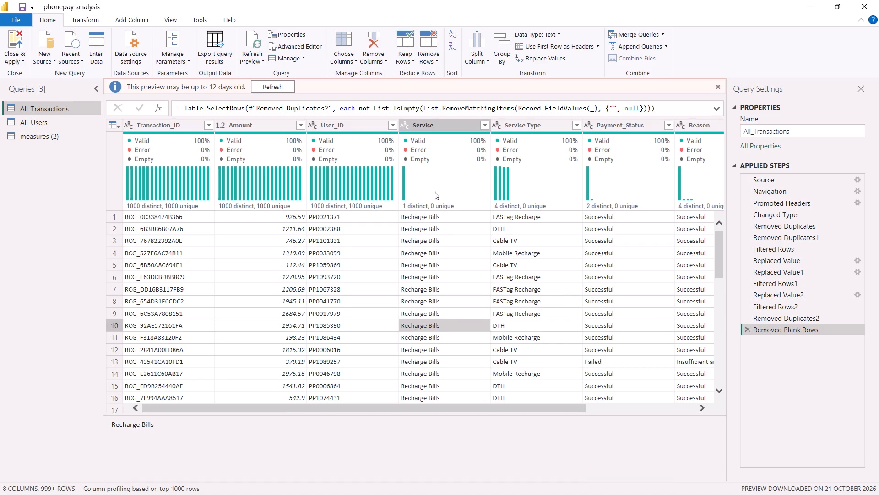
left_click(434, 176)
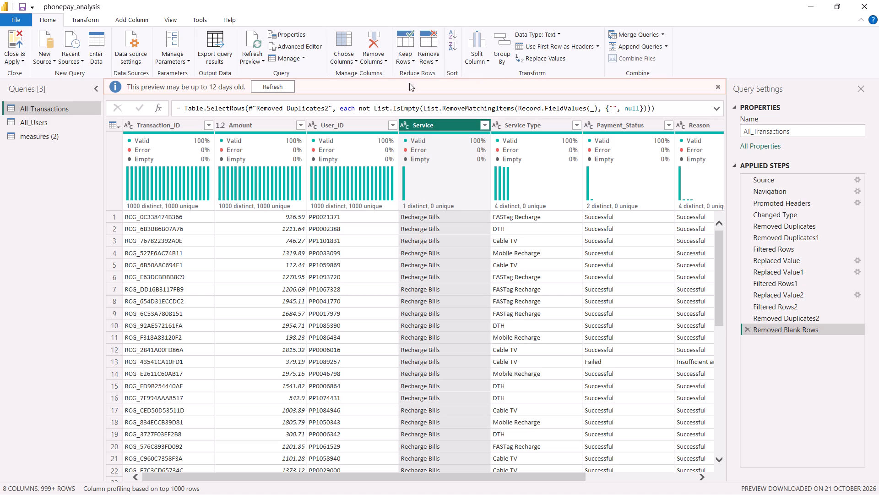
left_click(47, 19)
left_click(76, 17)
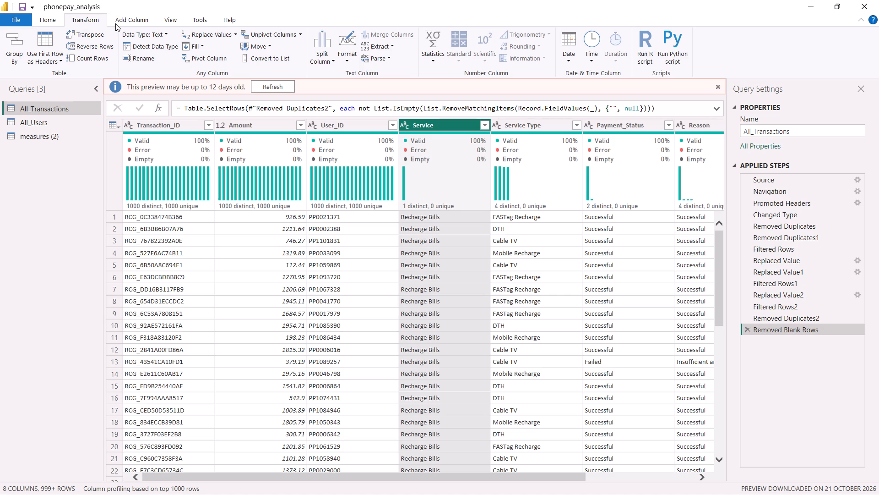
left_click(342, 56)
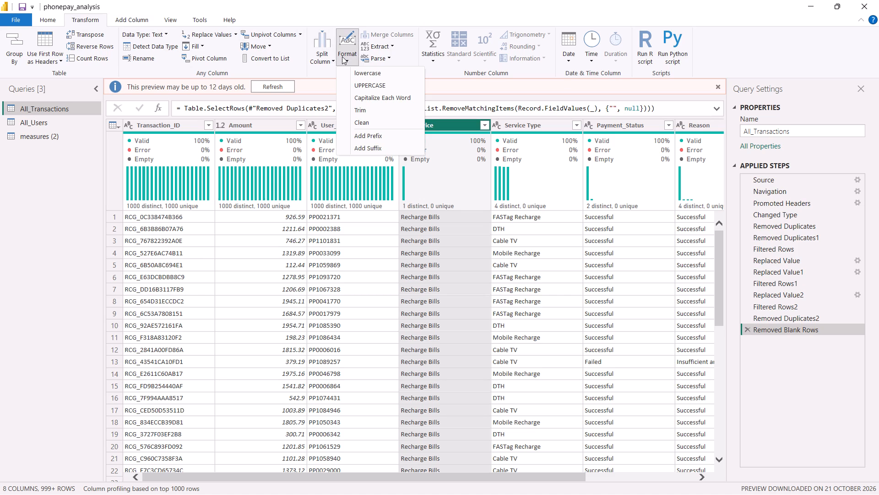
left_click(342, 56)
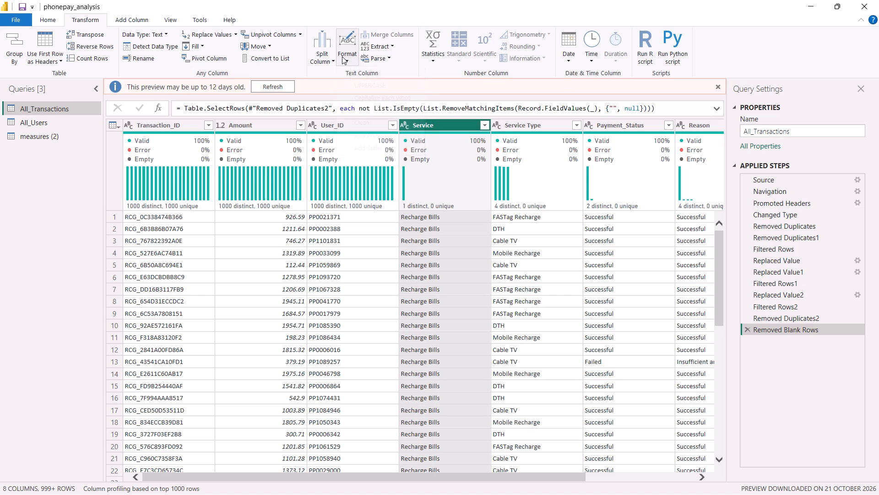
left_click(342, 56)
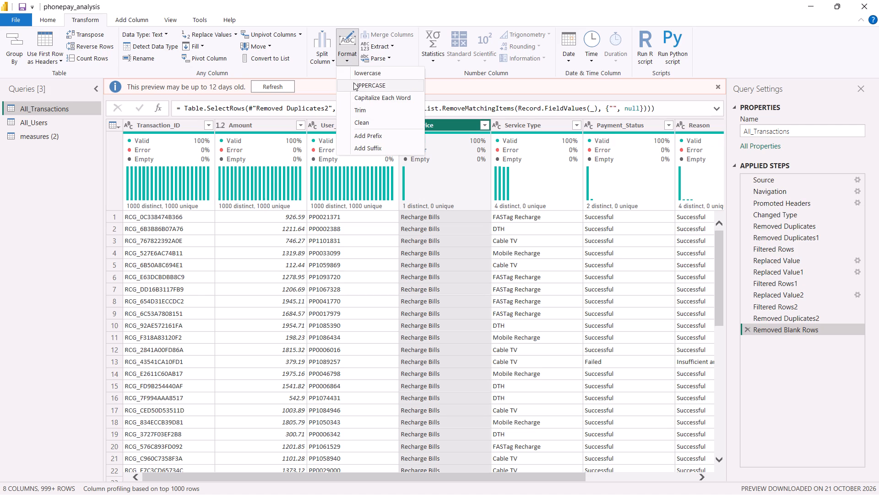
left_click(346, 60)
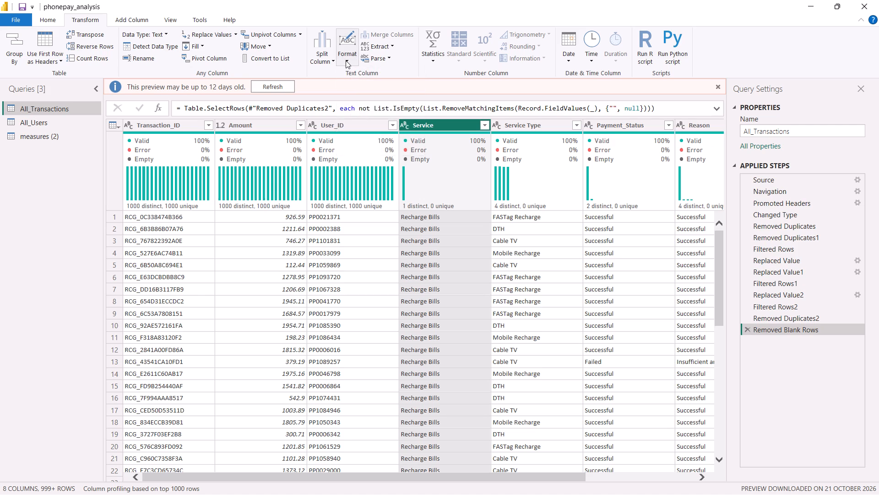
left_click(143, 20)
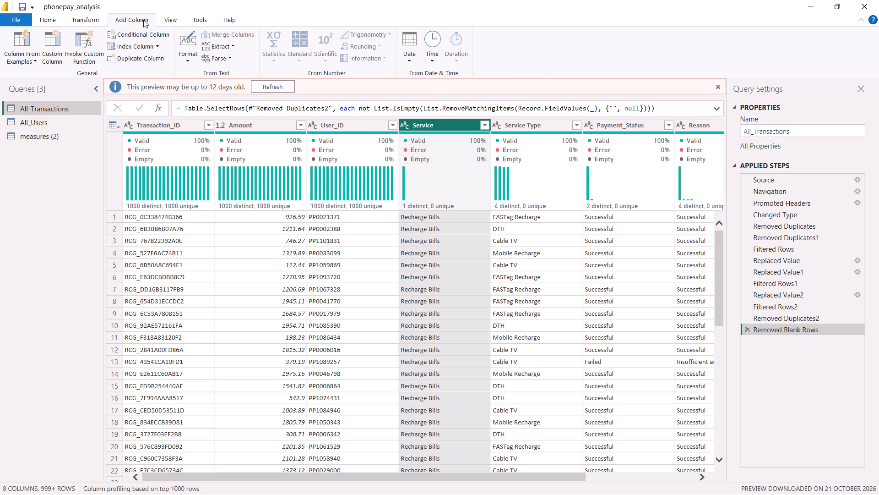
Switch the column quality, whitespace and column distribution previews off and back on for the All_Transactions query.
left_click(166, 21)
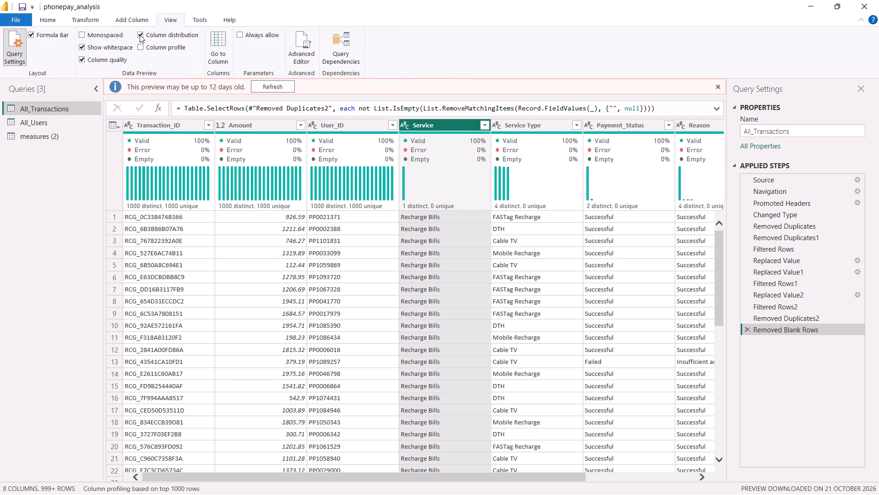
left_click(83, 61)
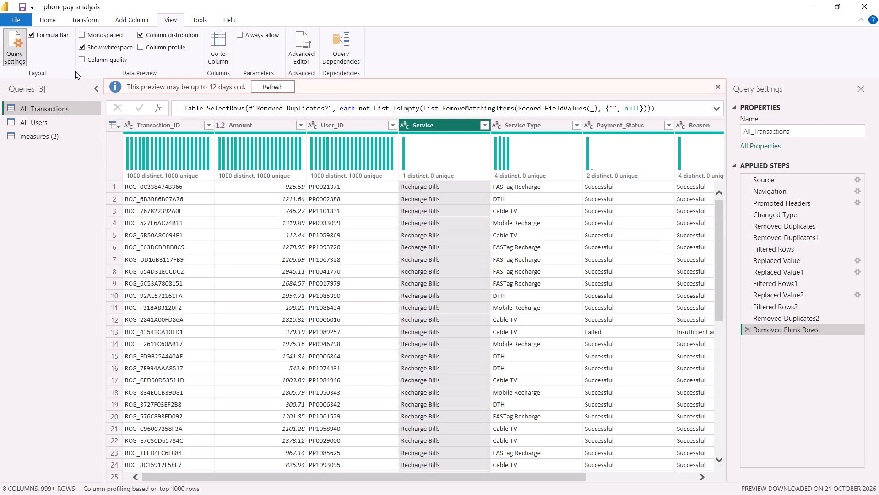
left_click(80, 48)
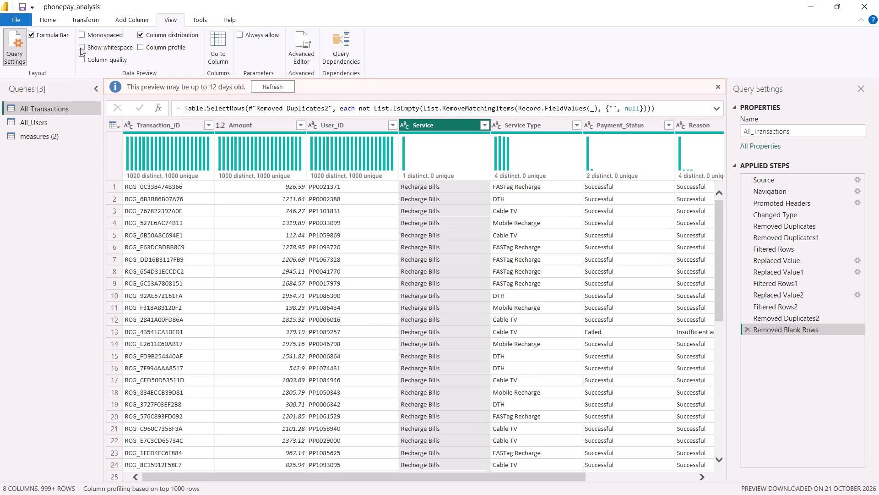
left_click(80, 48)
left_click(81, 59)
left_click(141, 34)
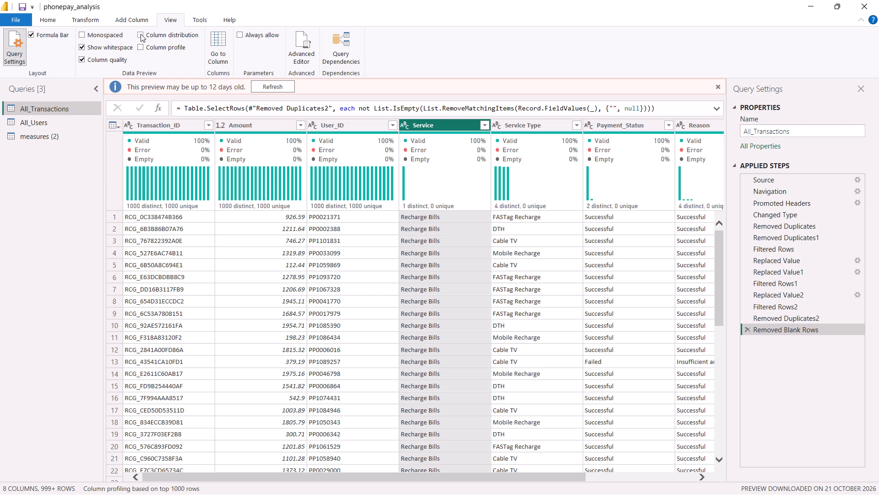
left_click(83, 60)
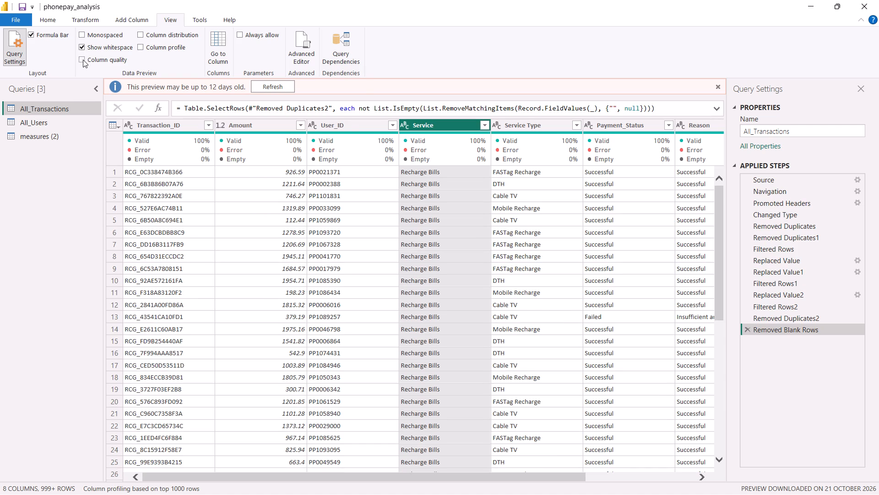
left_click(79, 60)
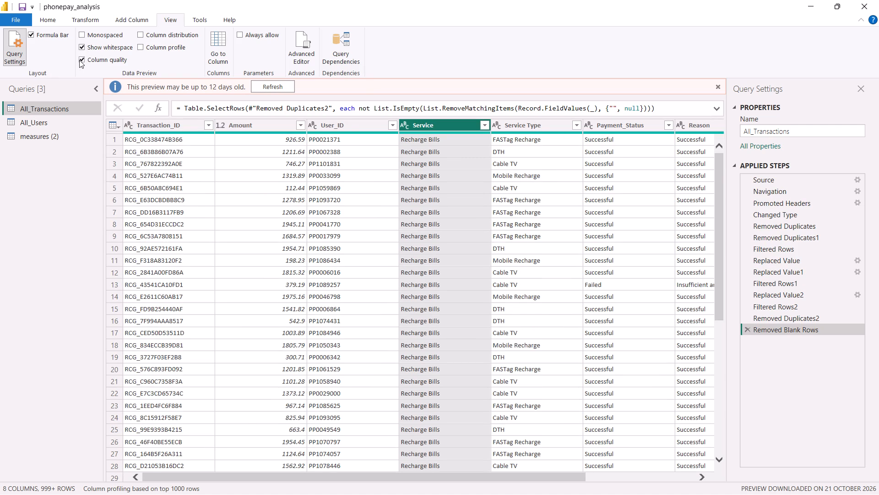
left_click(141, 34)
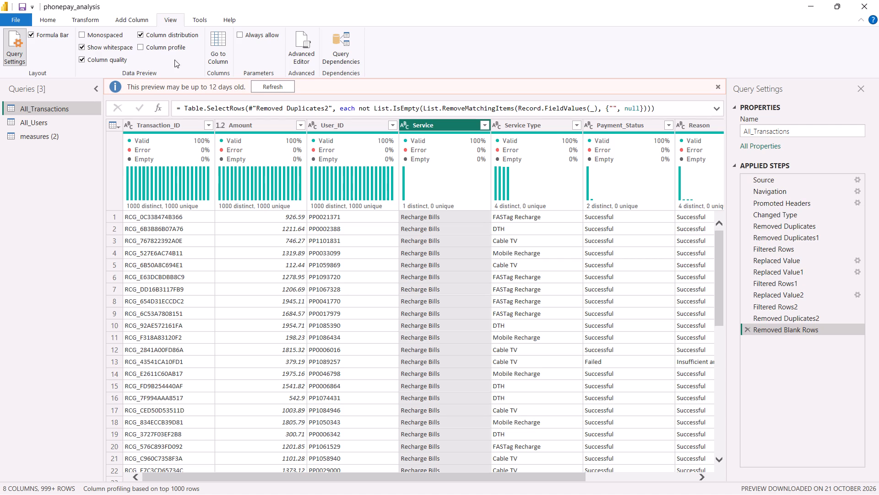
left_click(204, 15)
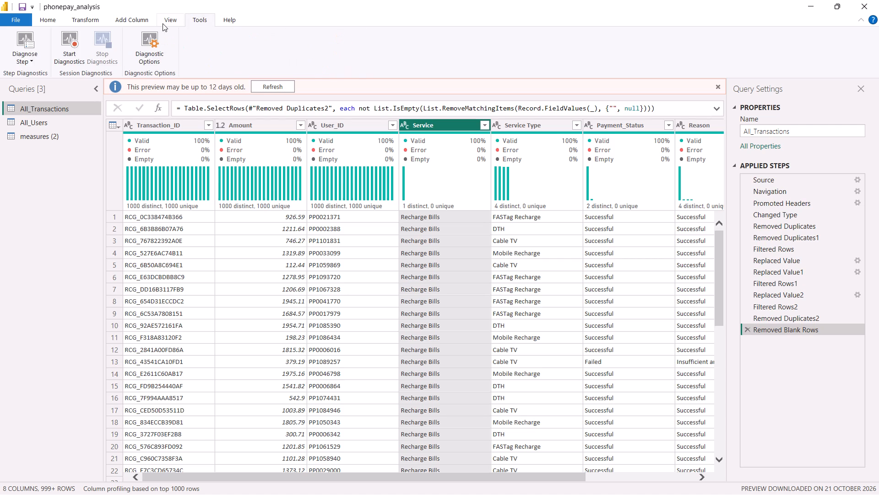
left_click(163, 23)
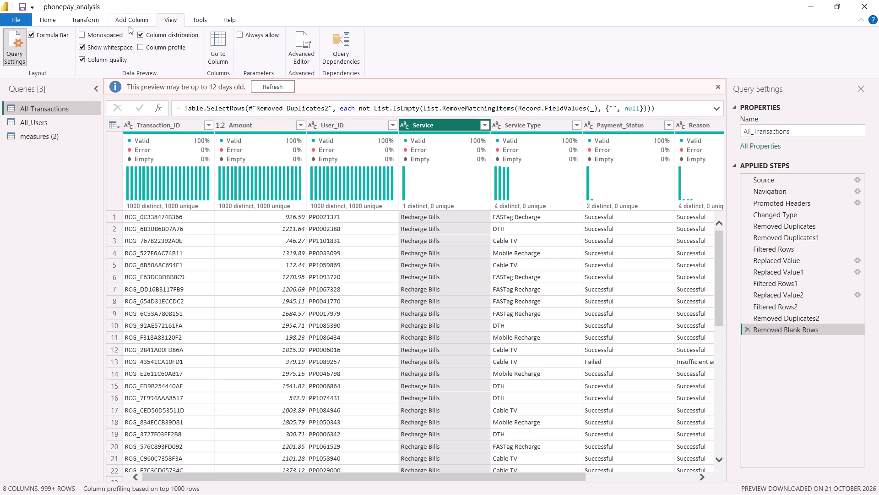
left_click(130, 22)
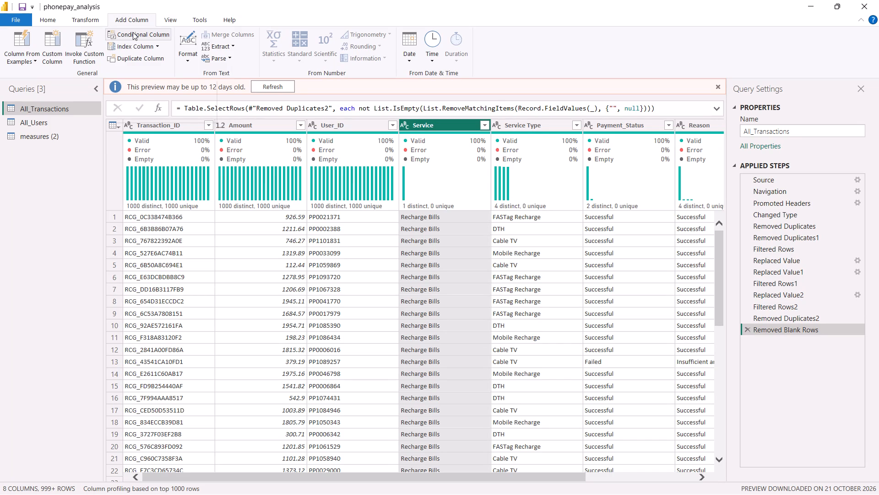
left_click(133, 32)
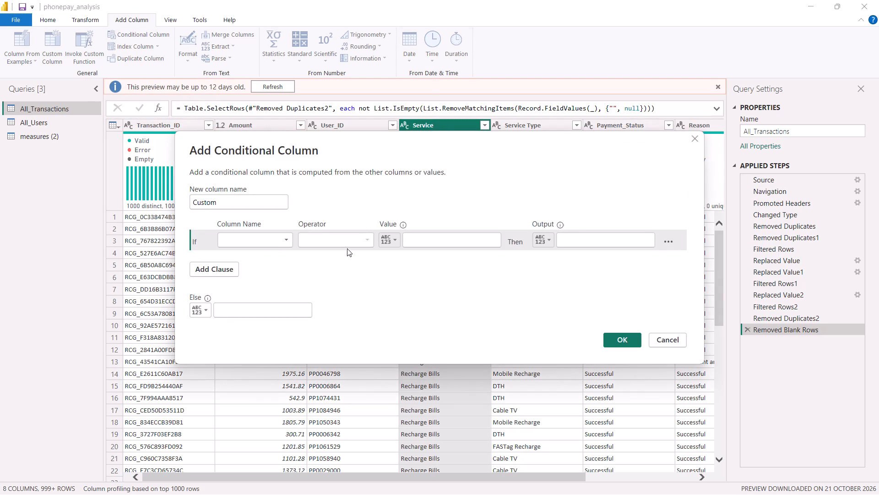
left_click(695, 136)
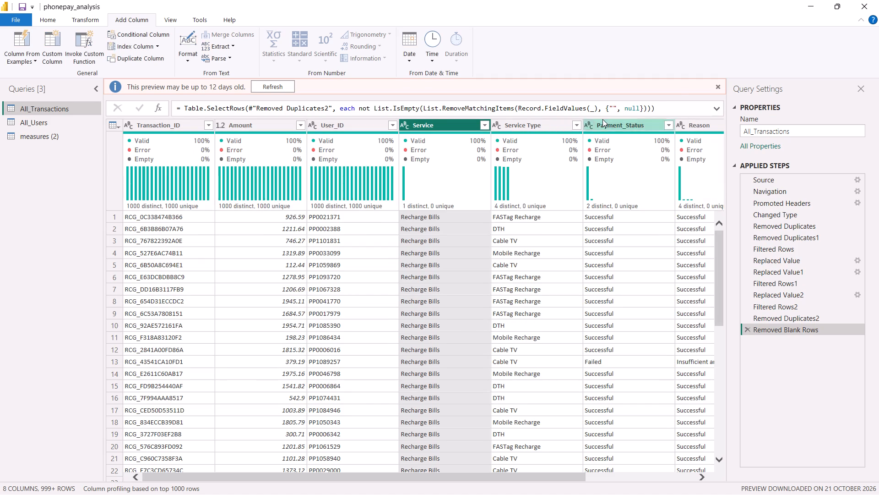
Dismiss the preview age notice, close and apply Power Query Editor, and clear the visual selection on the report page.
left_click(720, 87)
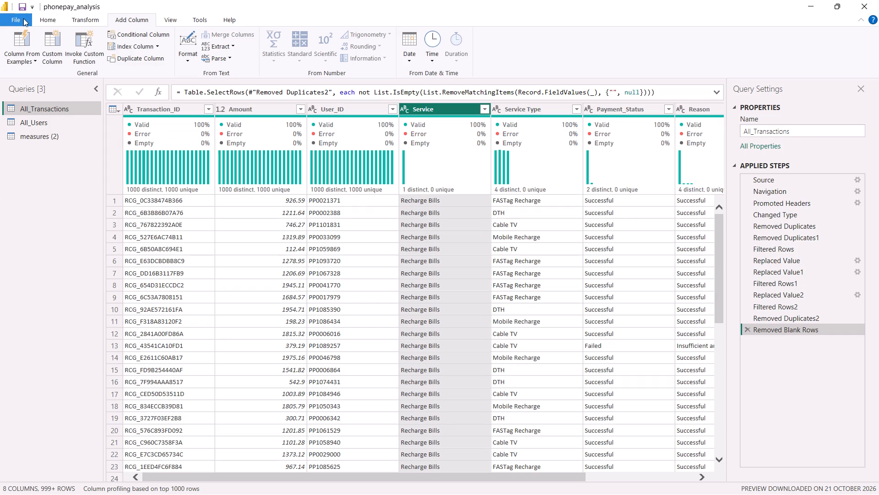
left_click(45, 19)
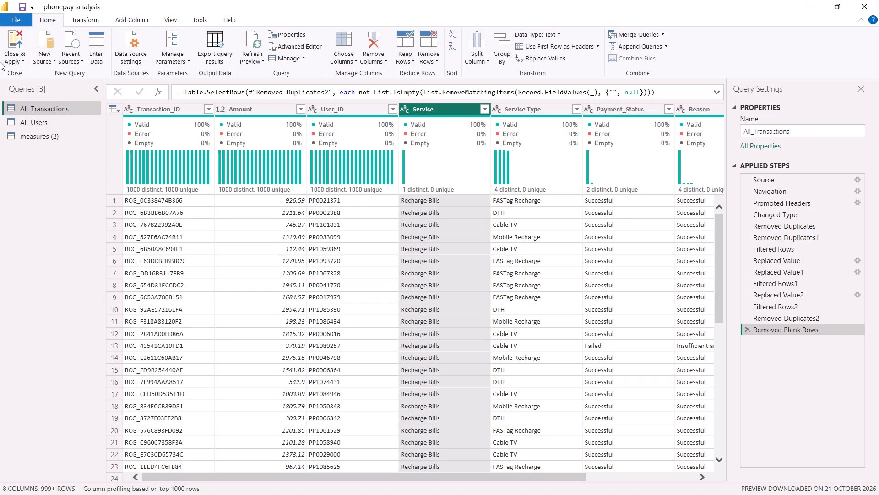
left_click(11, 45)
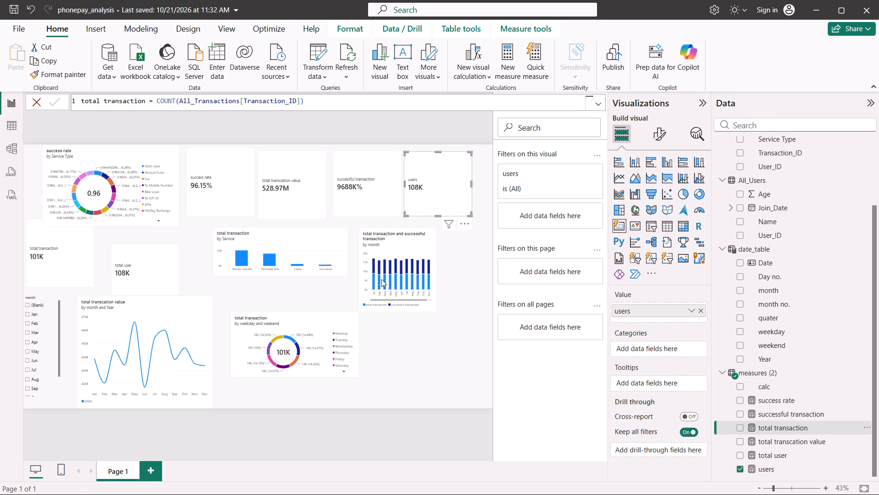
left_click(420, 333)
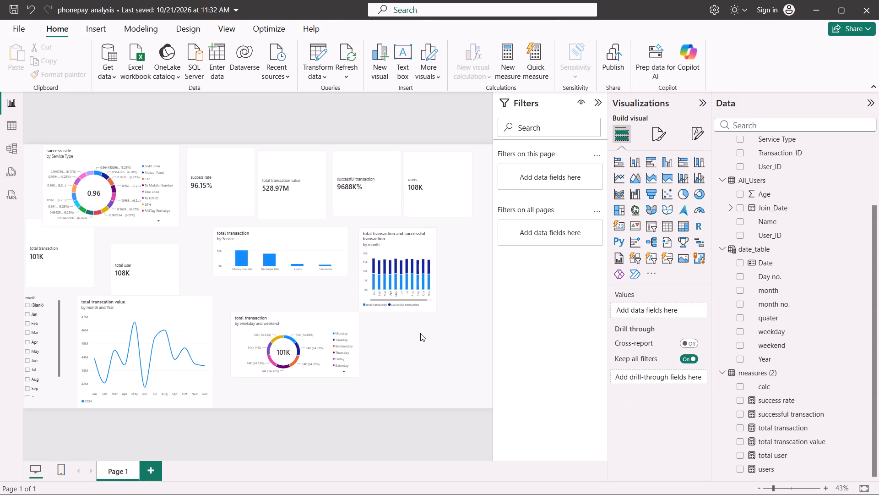
scroll(773, 429, "down", 2)
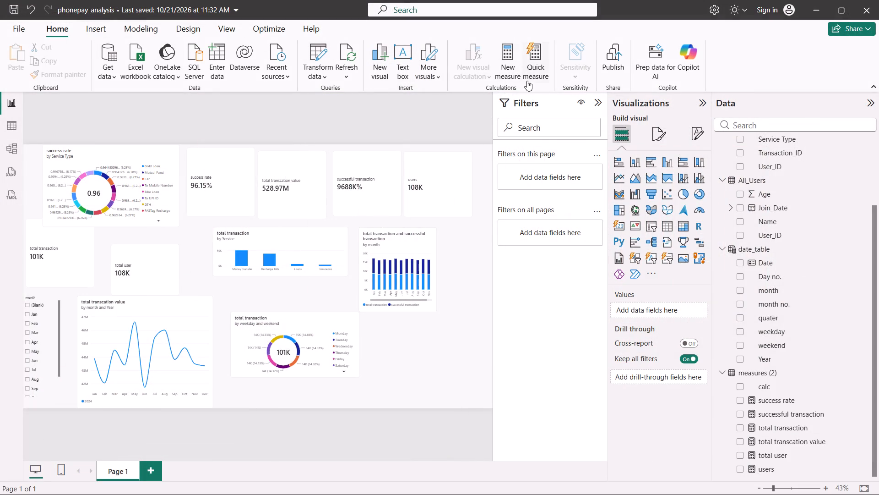
Create a new measure with the formula transaction = COUNTROWS(All_Transactions).
left_click(505, 72)
scroll(759, 432, "down", 1)
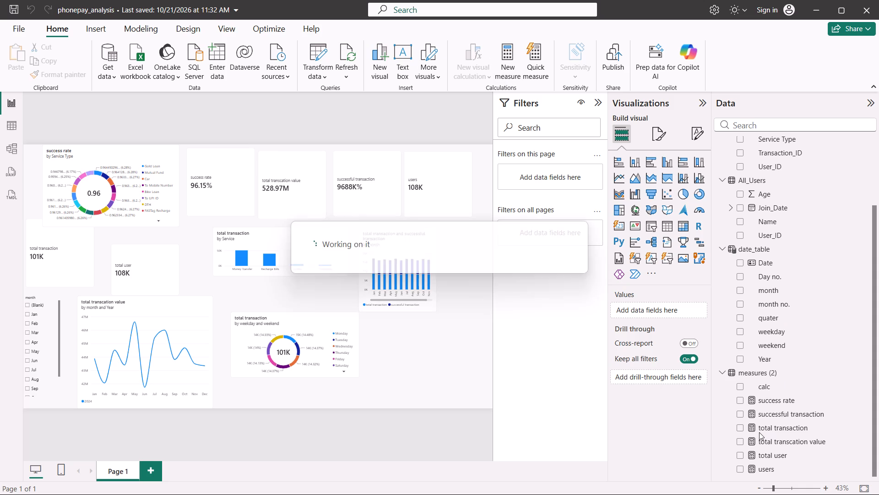
scroll(759, 432, "down", 1)
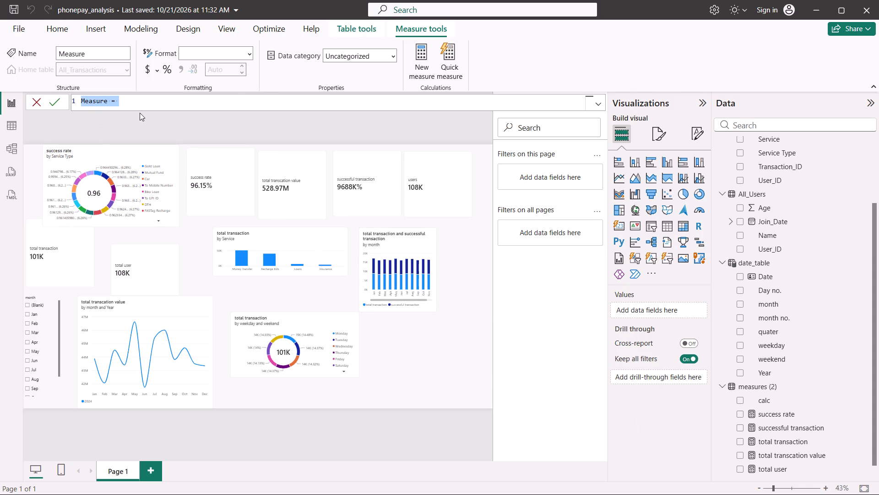
key("BackSpace")
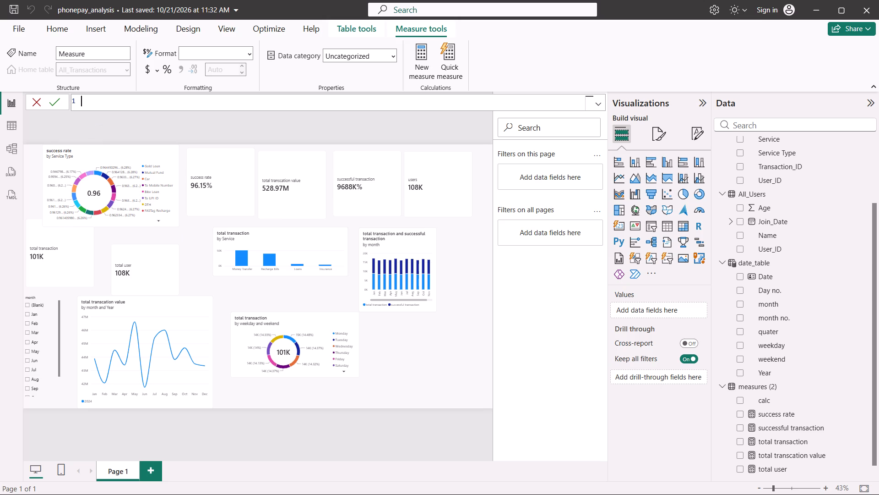
type("transacti")
key("BackSpace")
type("ion")
key("space")
type("=")
key("space")
type("count")
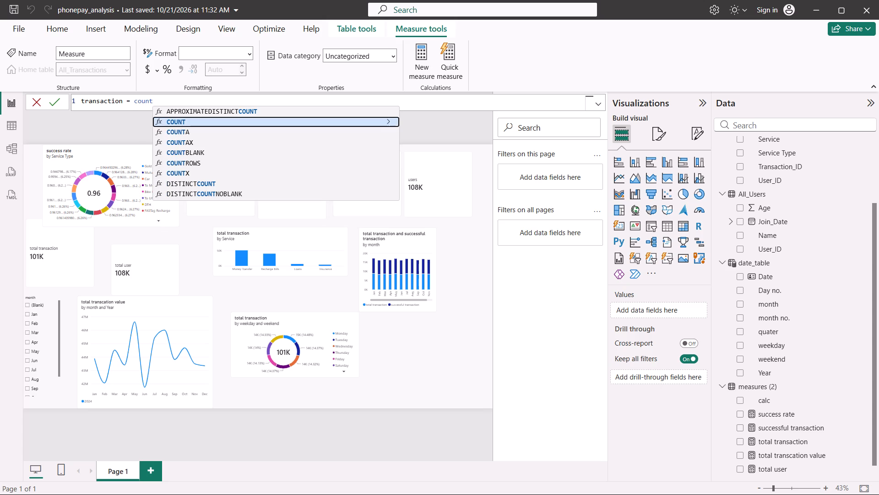
key("r")
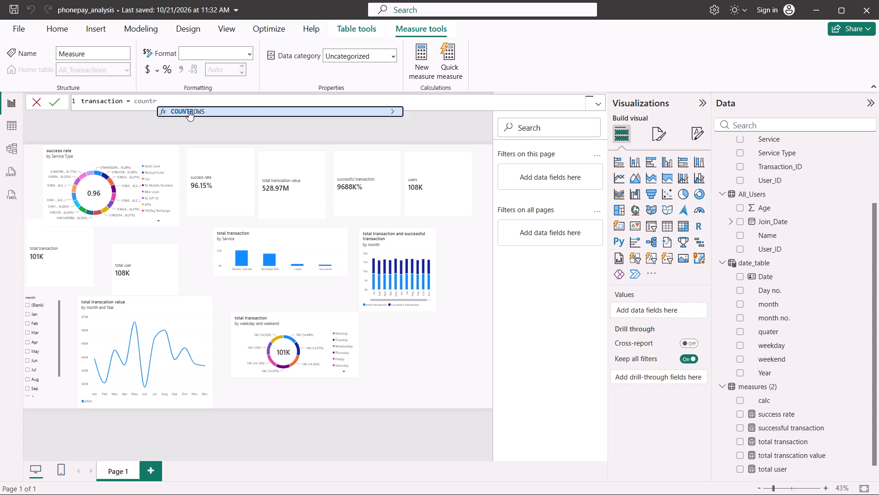
left_click(189, 111)
type("tran")
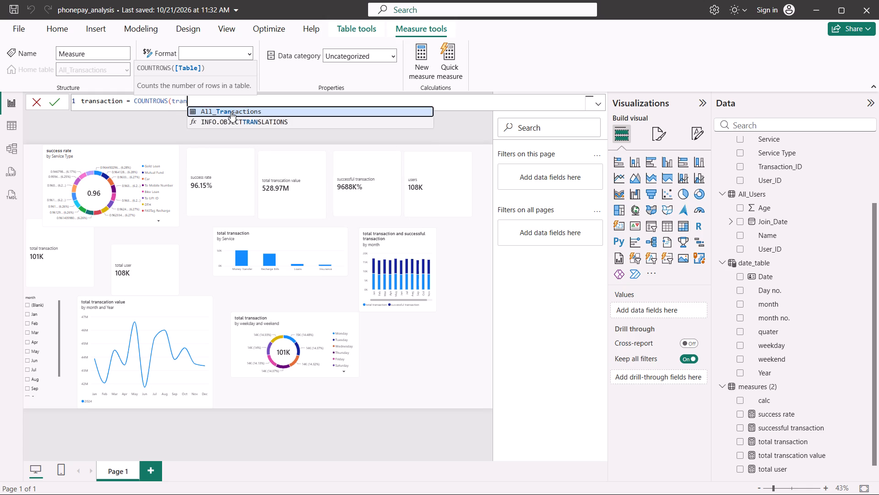
left_click(231, 112)
key("shift+parenright")
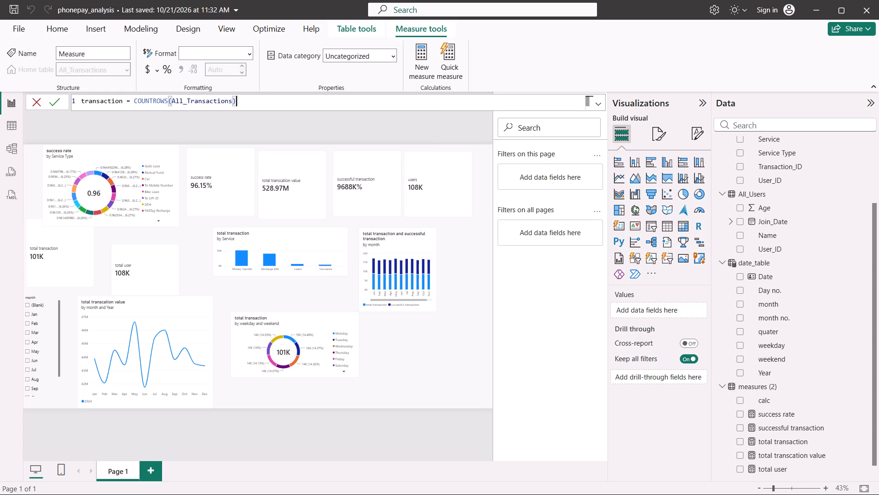
key("Return")
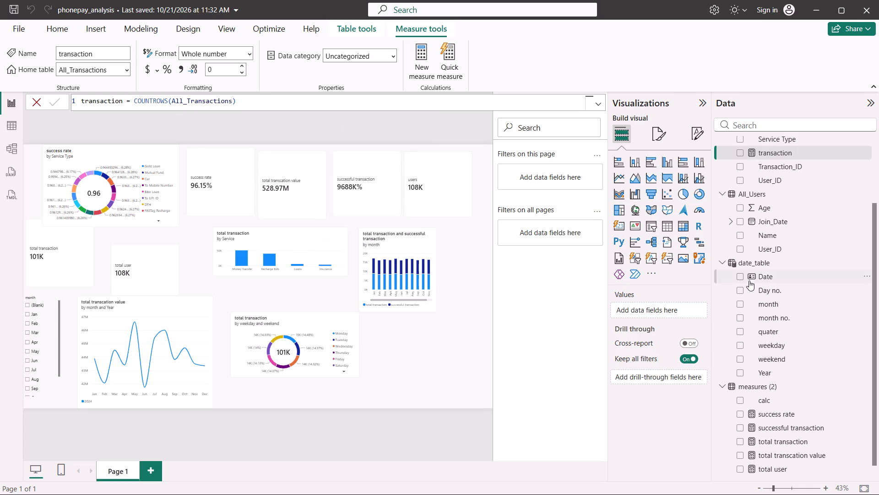
Change the home table of the transaction measure to measures (2).
scroll(741, 281, "down", 3)
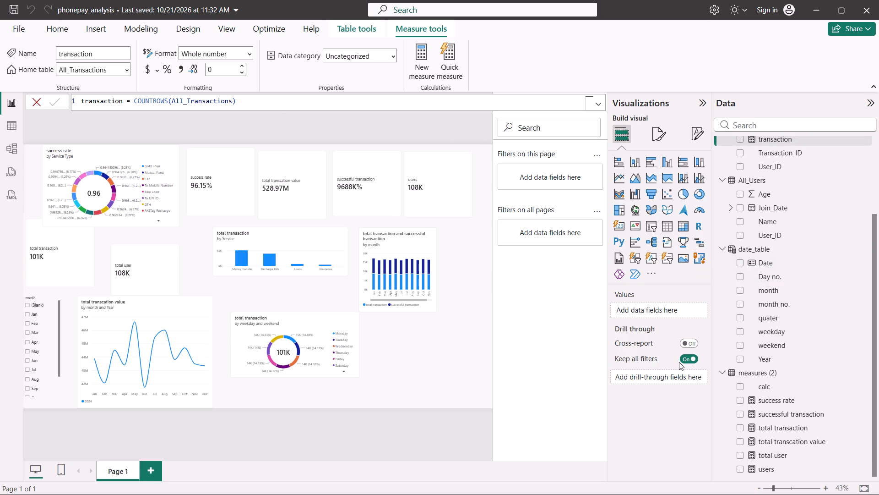
scroll(755, 416, "down", 1)
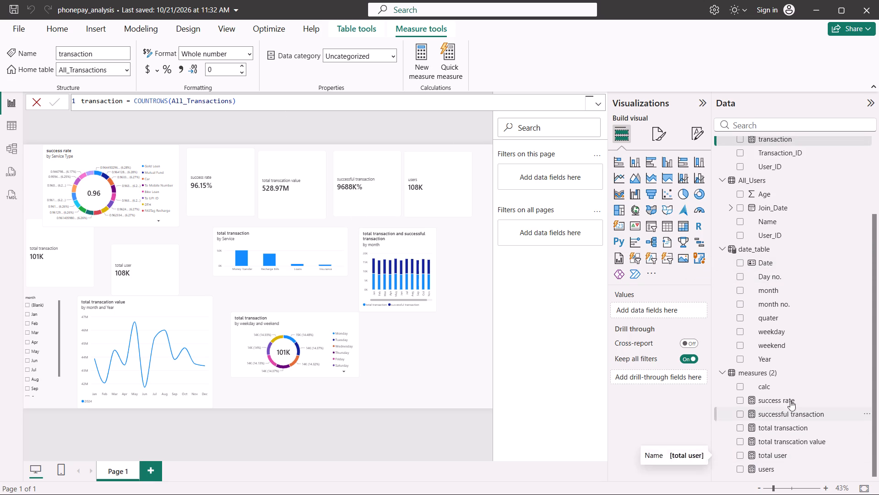
scroll(763, 290, "up", 2)
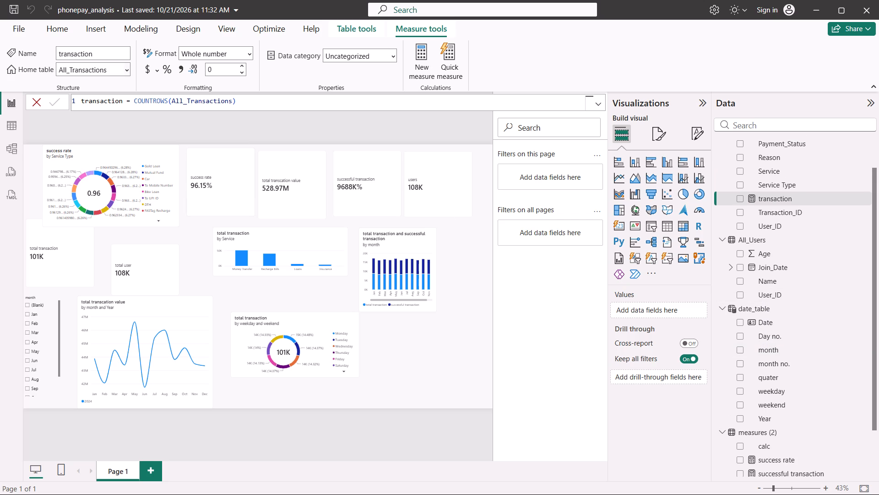
left_click(123, 66)
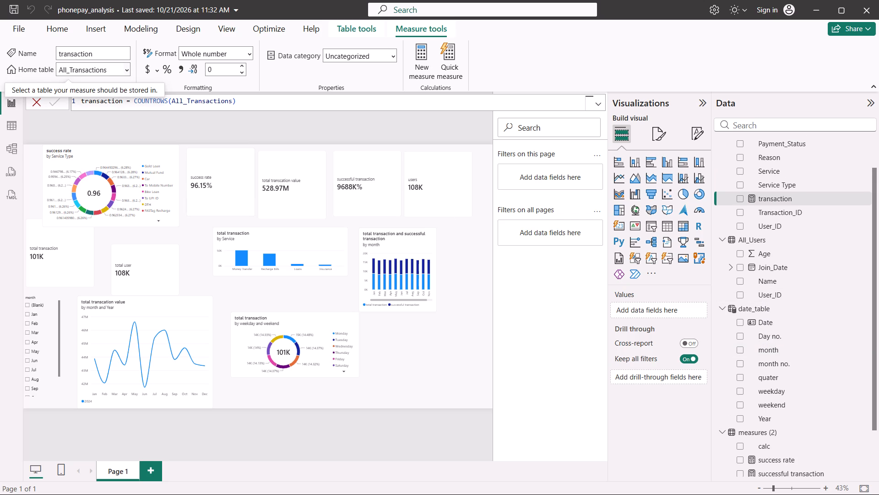
left_click(127, 71)
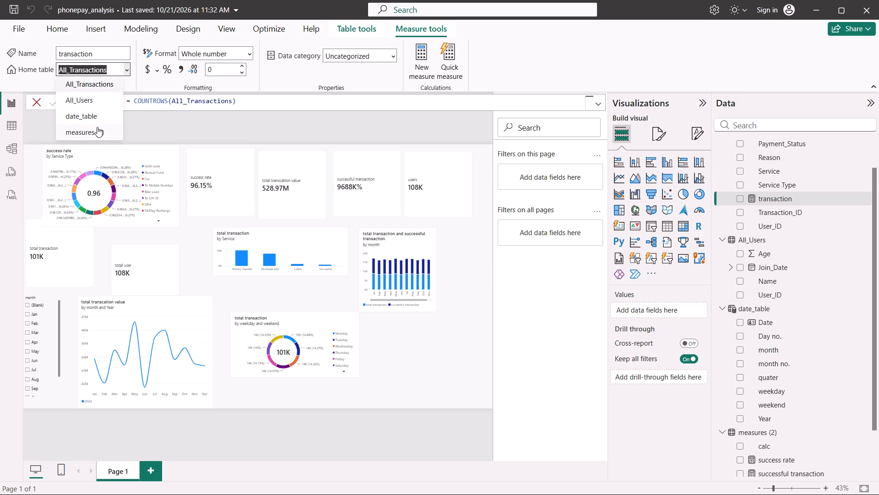
left_click(97, 128)
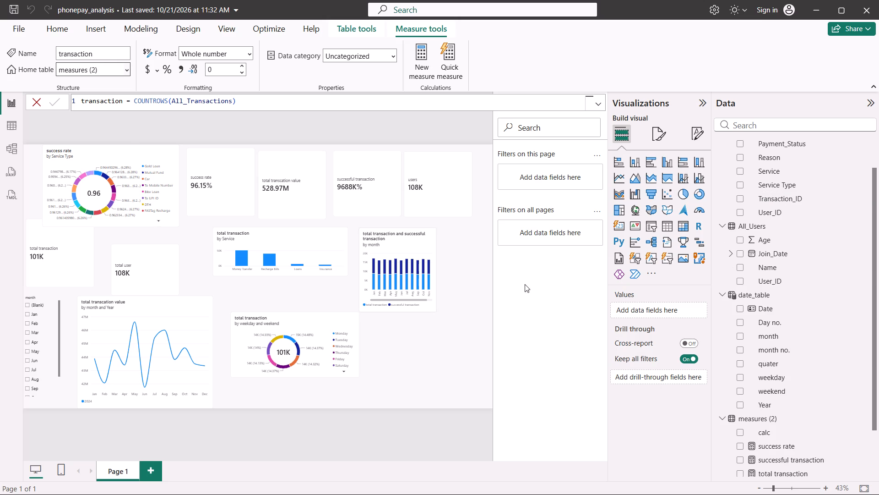
Add a card visual showing the transaction measure beside the total and successful transaction by month chart, and widen it slightly.
scroll(744, 338, "down", 3)
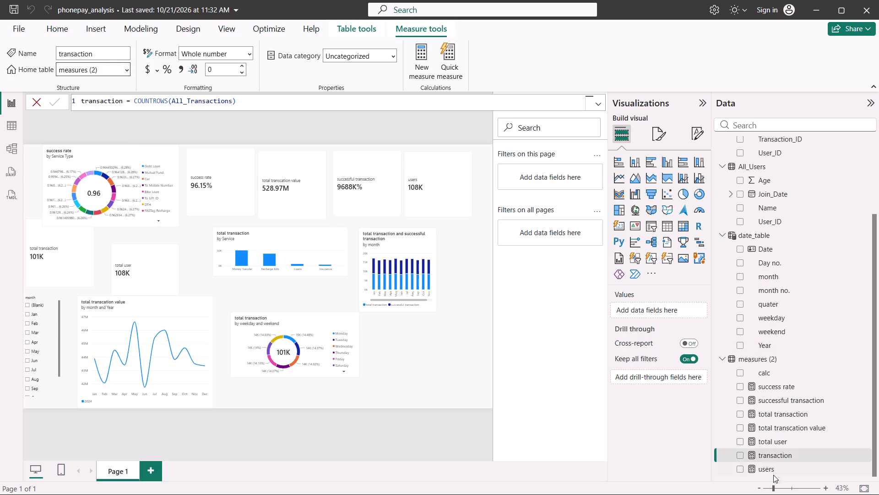
left_click(454, 435)
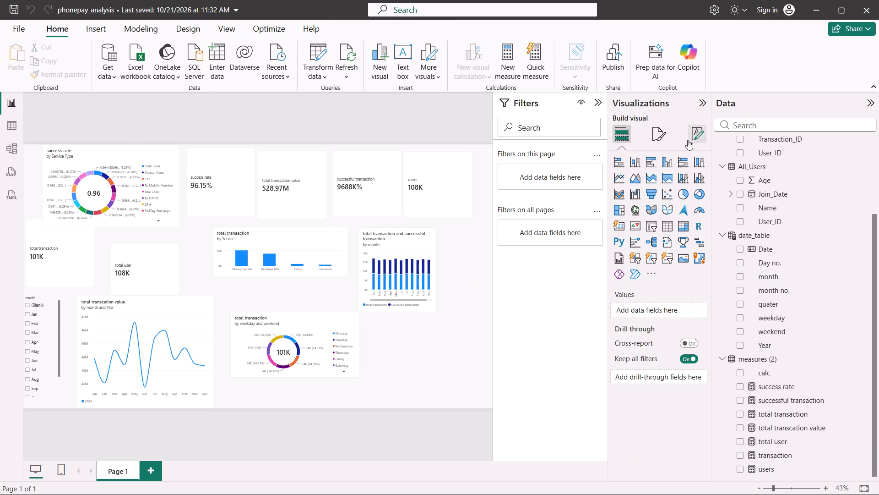
left_click(621, 230)
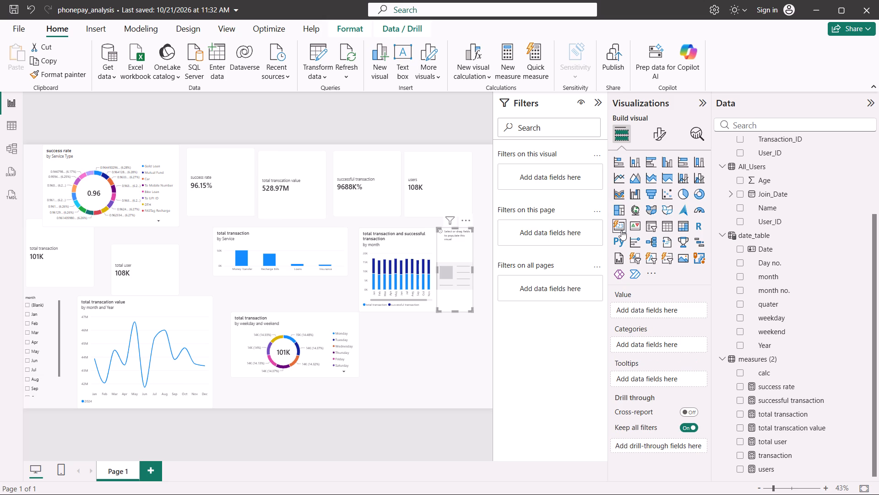
left_click(737, 455)
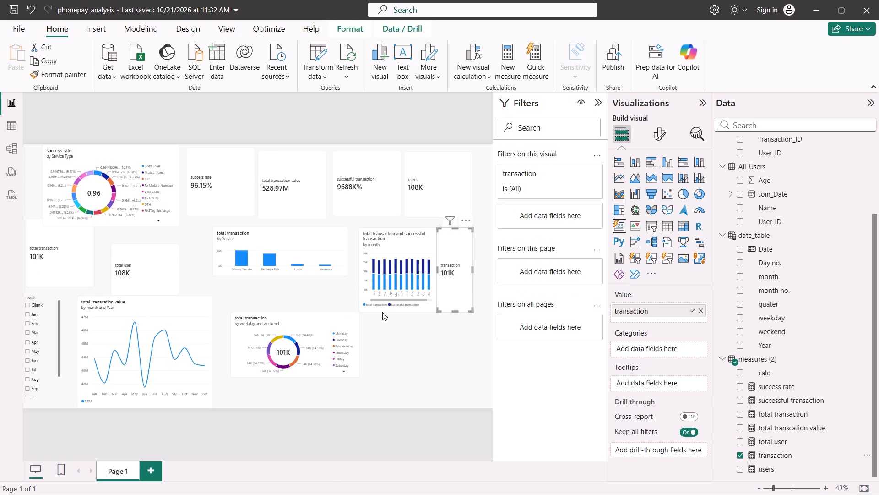
left_click_drag(474, 272, 479, 270)
left_click(467, 270)
left_click_drag(472, 269, 482, 269)
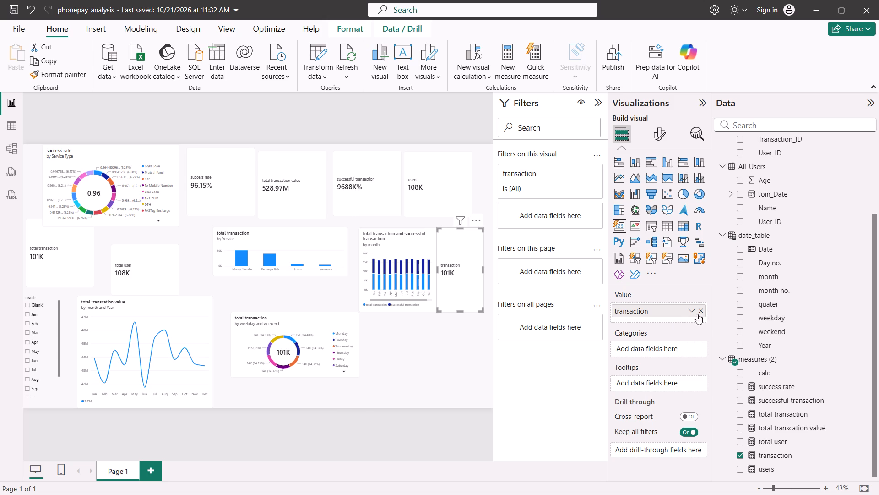
Filter the report page with the month slicer, first to Mar and then to May, to compare the transaction cards.
scroll(732, 307, "up", 4)
scroll(732, 307, "down", 1)
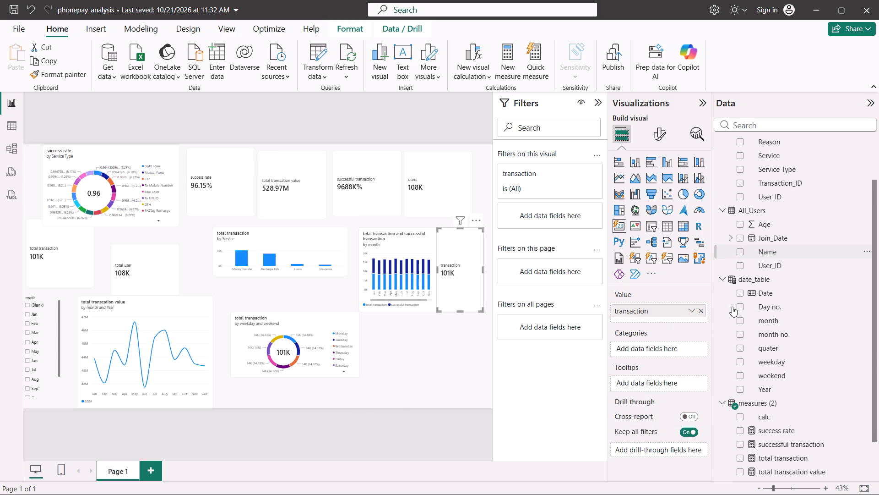
scroll(732, 307, "down", 1)
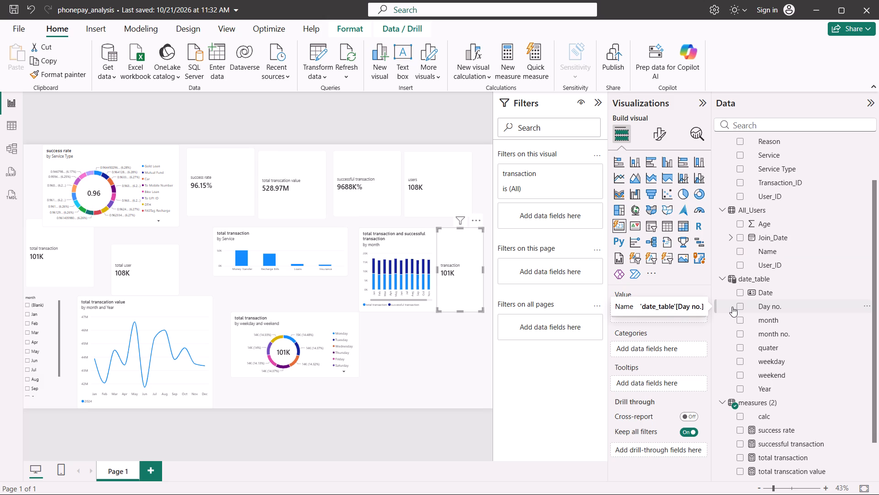
left_click(46, 335)
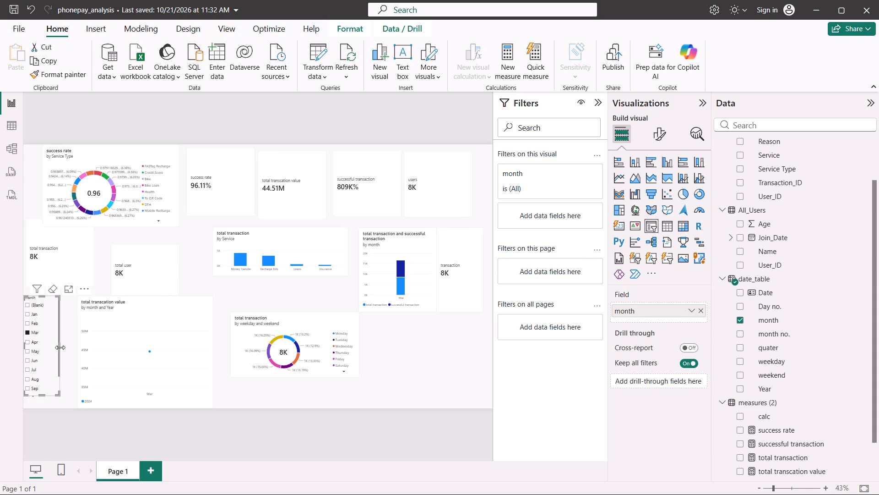
left_click_drag(61, 348, 67, 346)
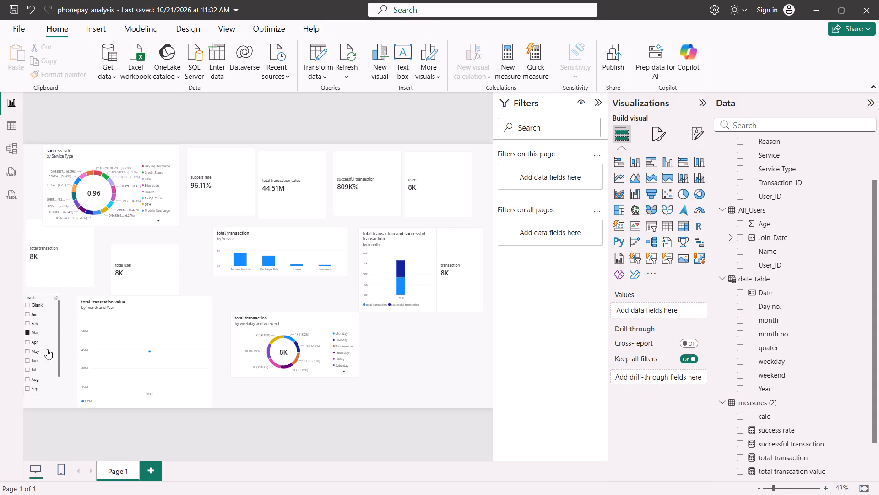
left_click(42, 347)
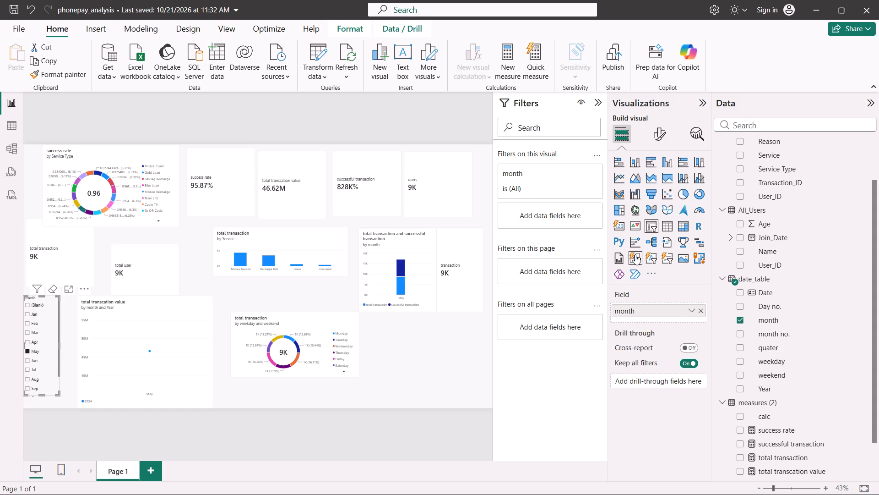
Add an empty slicer visual below the total and successful transaction by month chart and make it slightly taller.
left_click(431, 324)
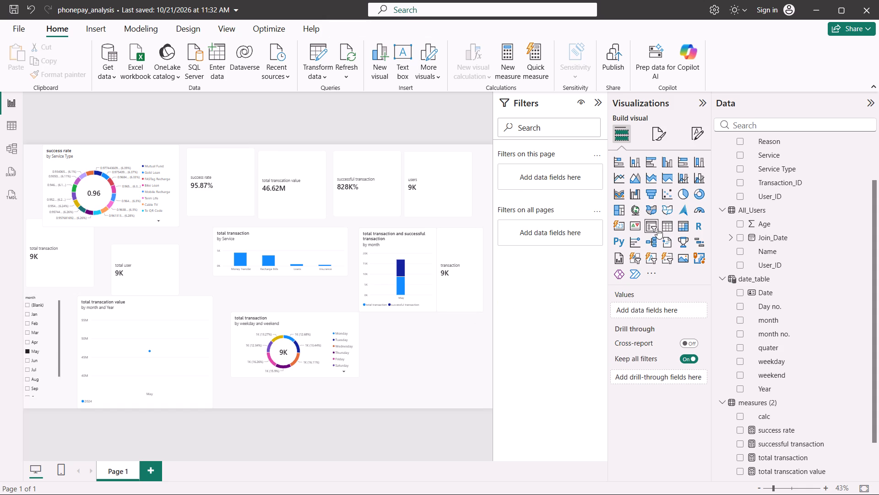
left_click(657, 228)
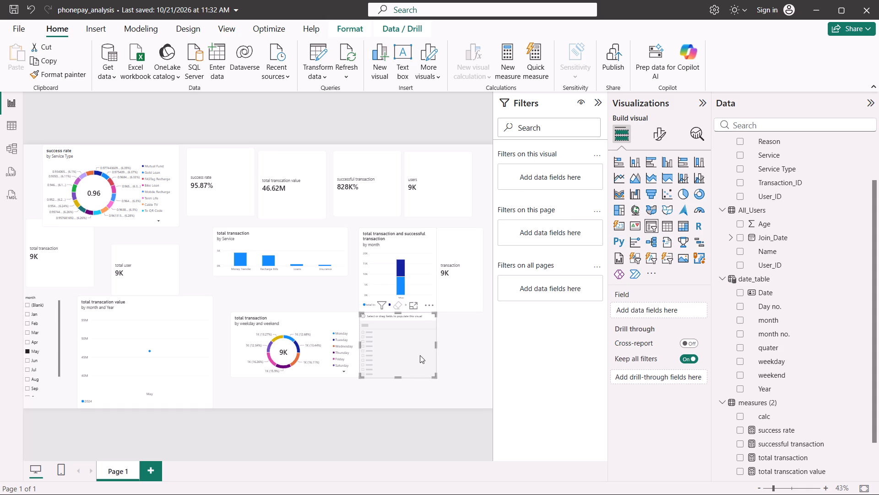
left_click_drag(396, 377, 396, 400)
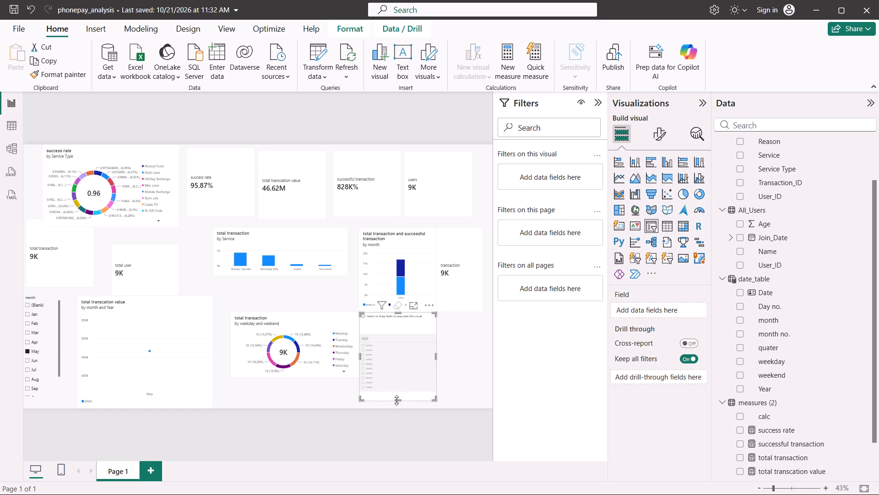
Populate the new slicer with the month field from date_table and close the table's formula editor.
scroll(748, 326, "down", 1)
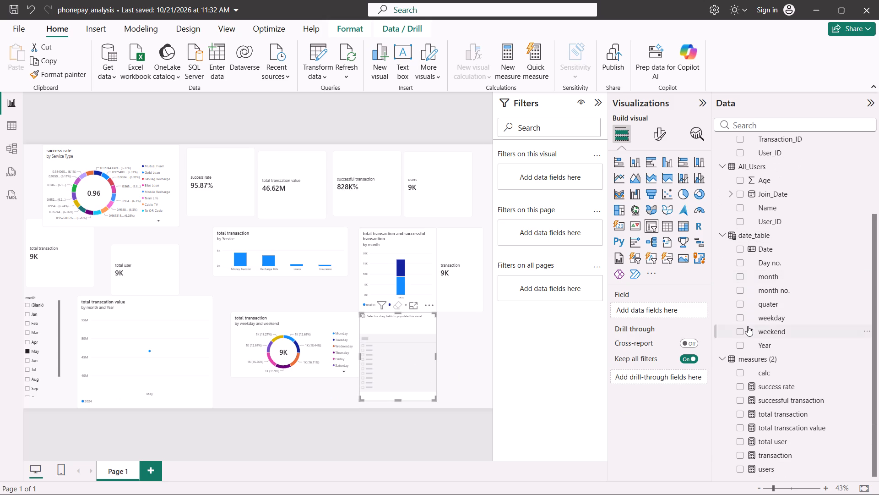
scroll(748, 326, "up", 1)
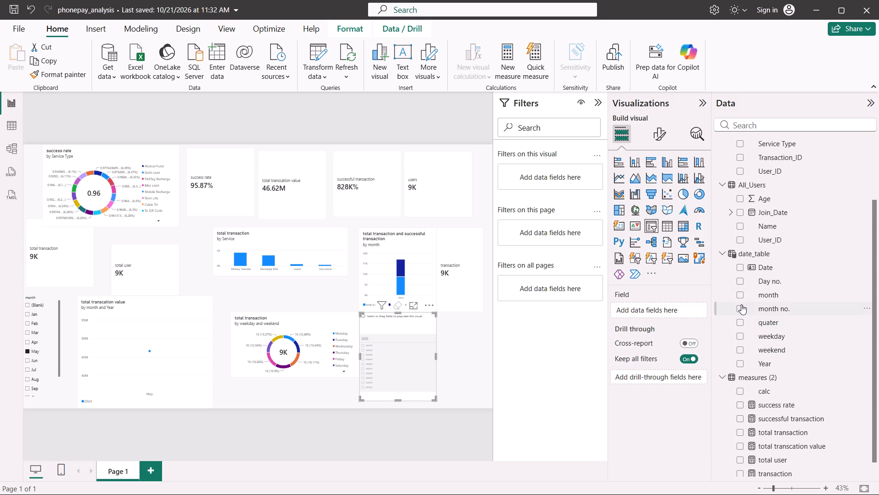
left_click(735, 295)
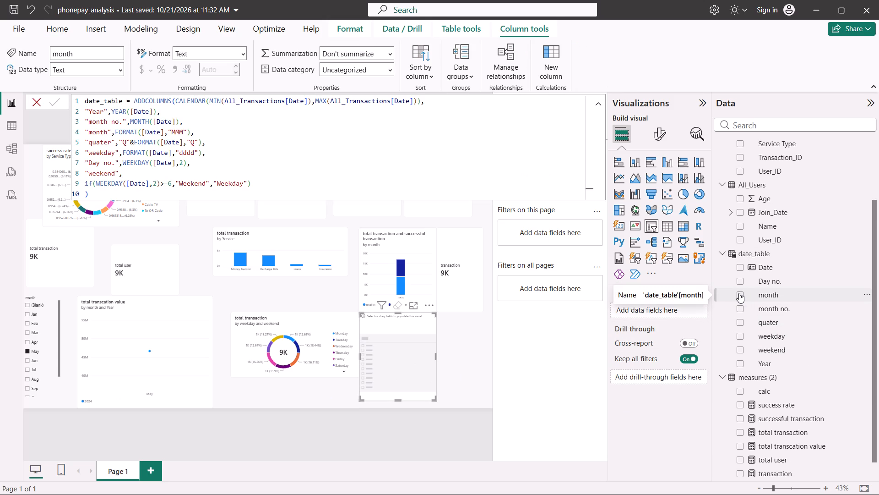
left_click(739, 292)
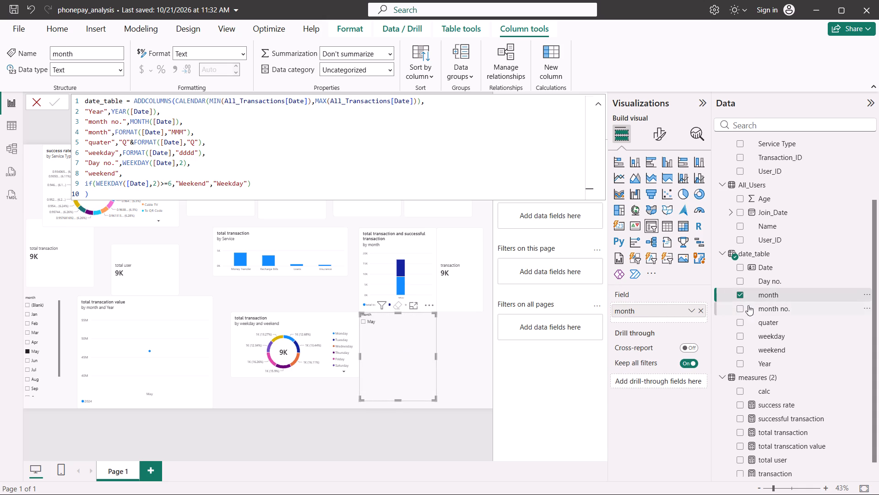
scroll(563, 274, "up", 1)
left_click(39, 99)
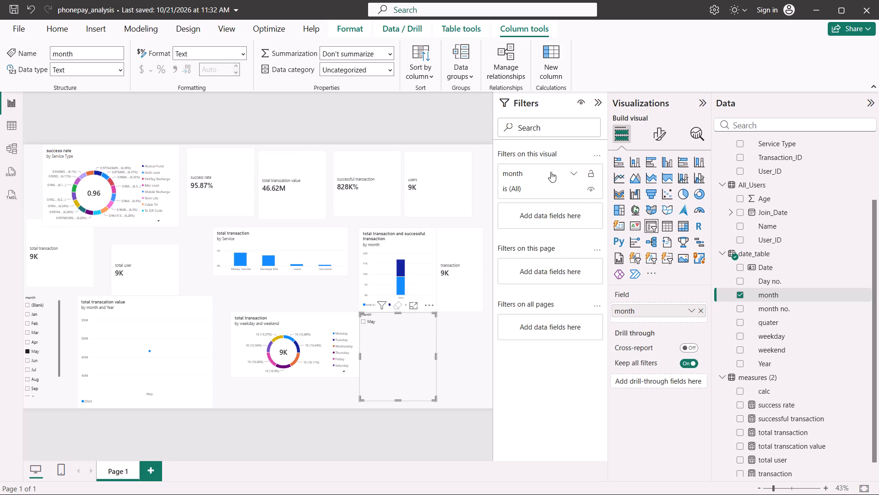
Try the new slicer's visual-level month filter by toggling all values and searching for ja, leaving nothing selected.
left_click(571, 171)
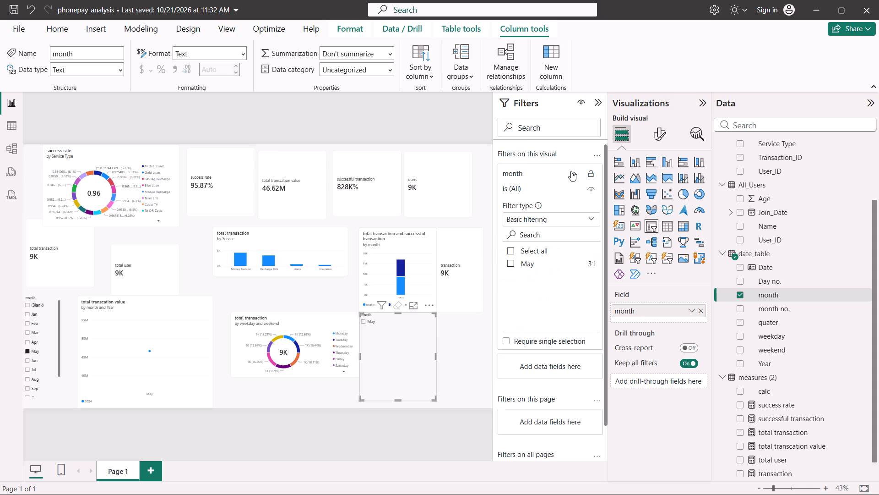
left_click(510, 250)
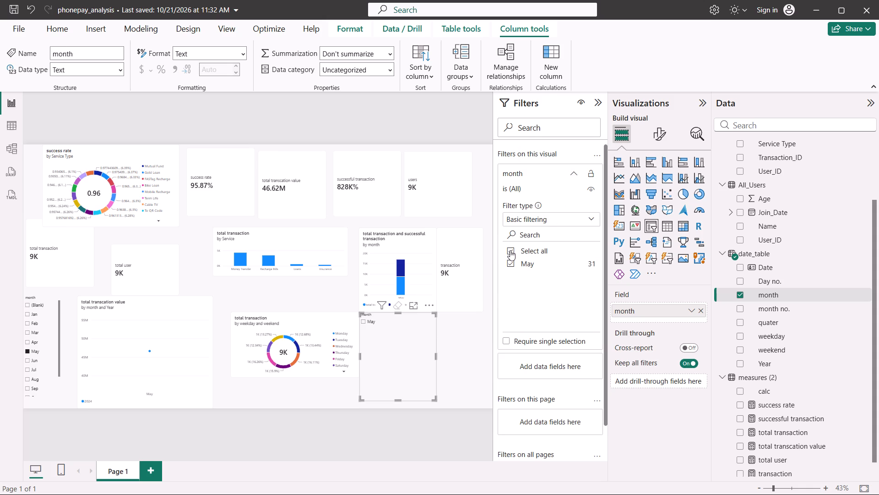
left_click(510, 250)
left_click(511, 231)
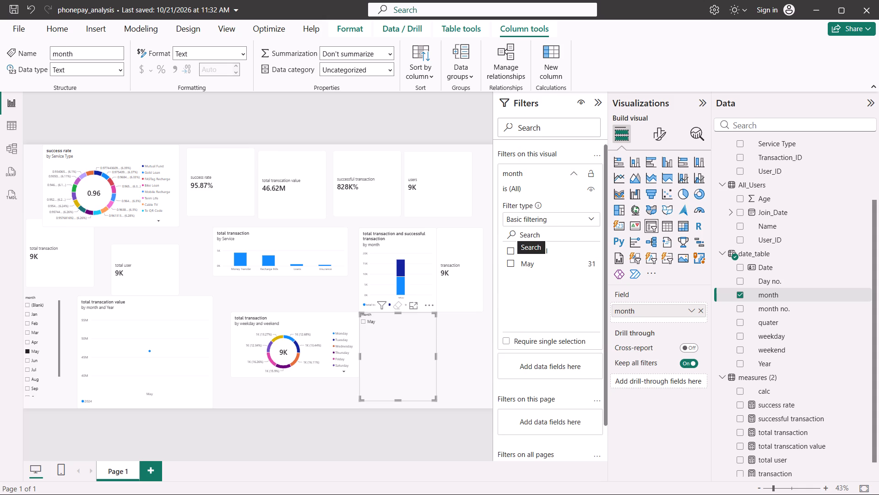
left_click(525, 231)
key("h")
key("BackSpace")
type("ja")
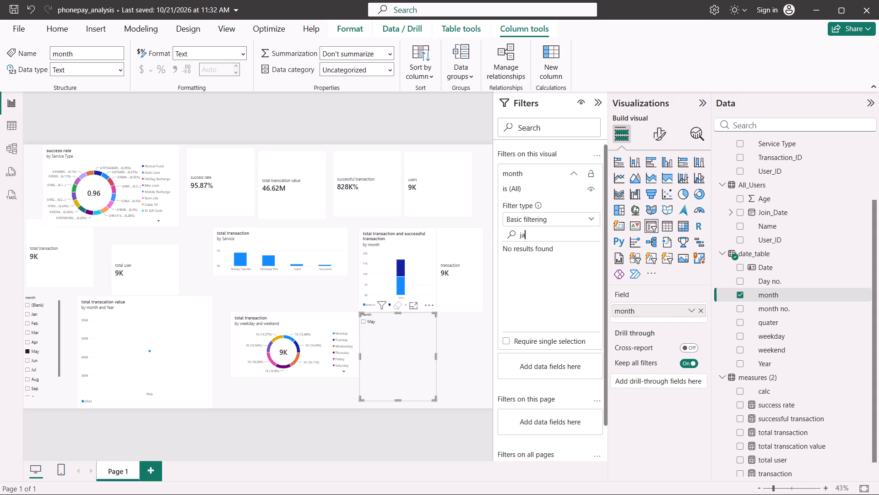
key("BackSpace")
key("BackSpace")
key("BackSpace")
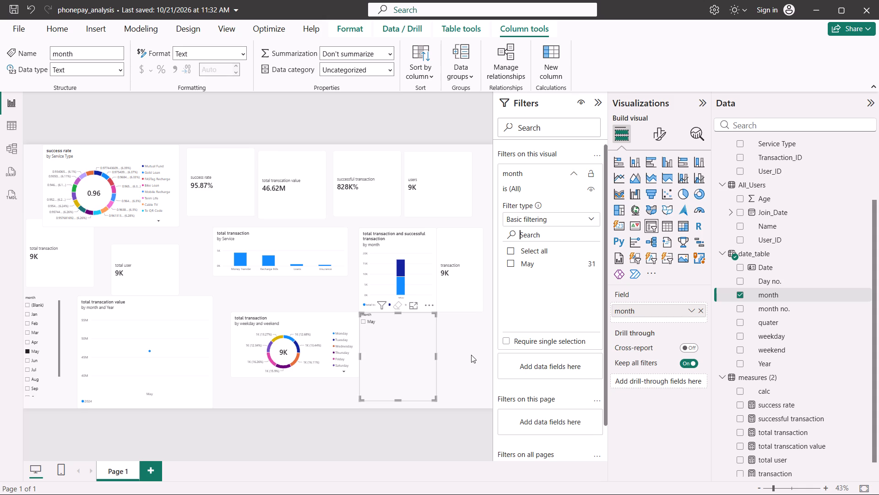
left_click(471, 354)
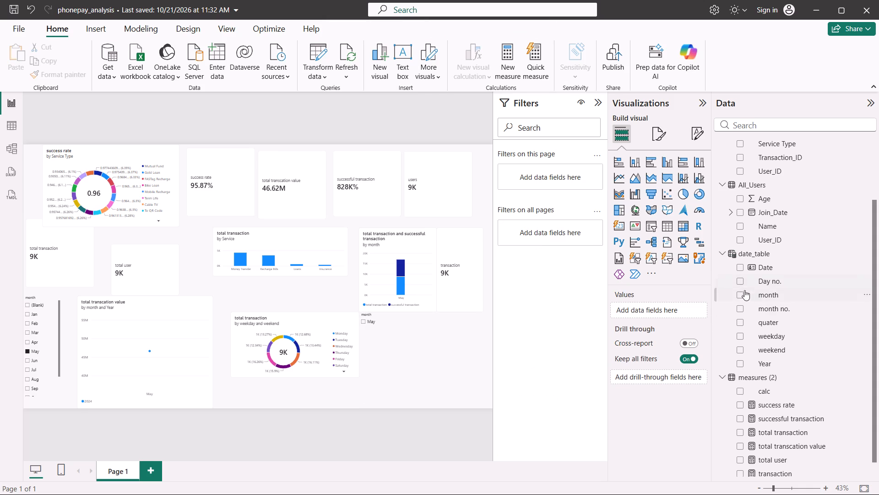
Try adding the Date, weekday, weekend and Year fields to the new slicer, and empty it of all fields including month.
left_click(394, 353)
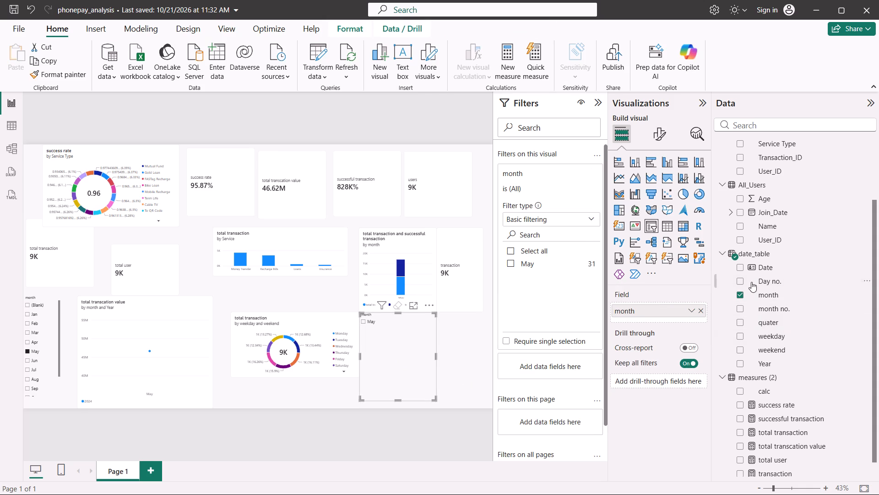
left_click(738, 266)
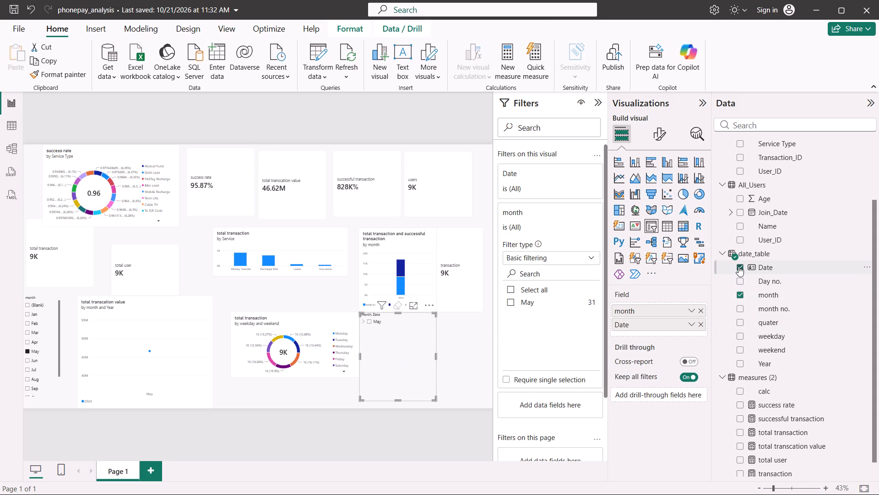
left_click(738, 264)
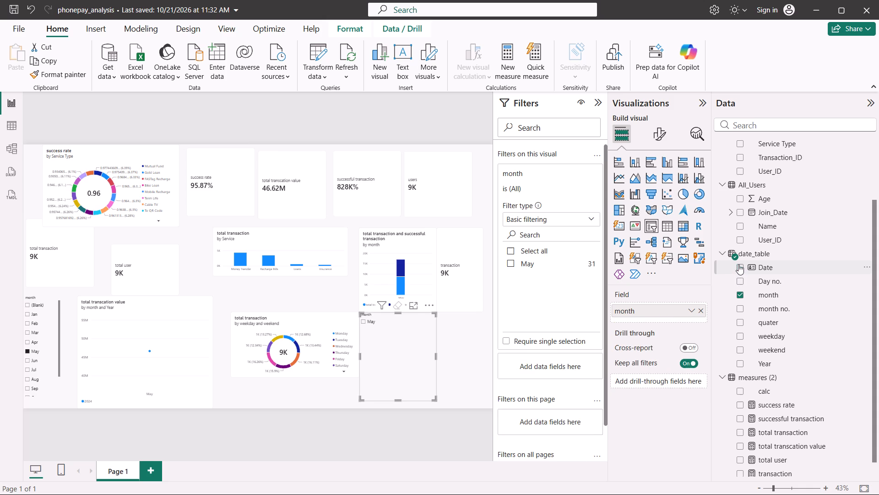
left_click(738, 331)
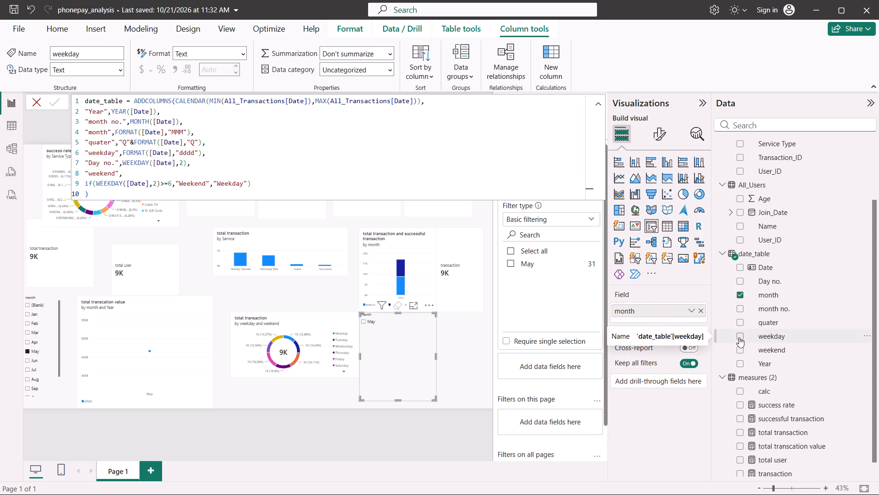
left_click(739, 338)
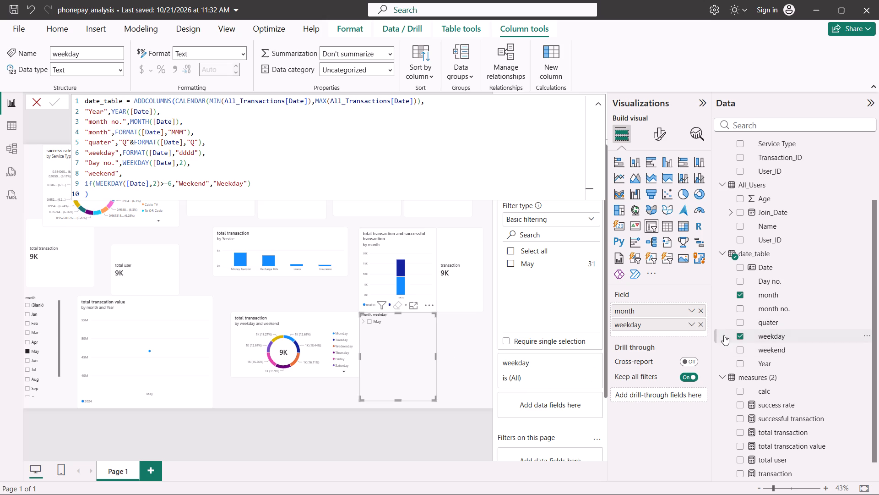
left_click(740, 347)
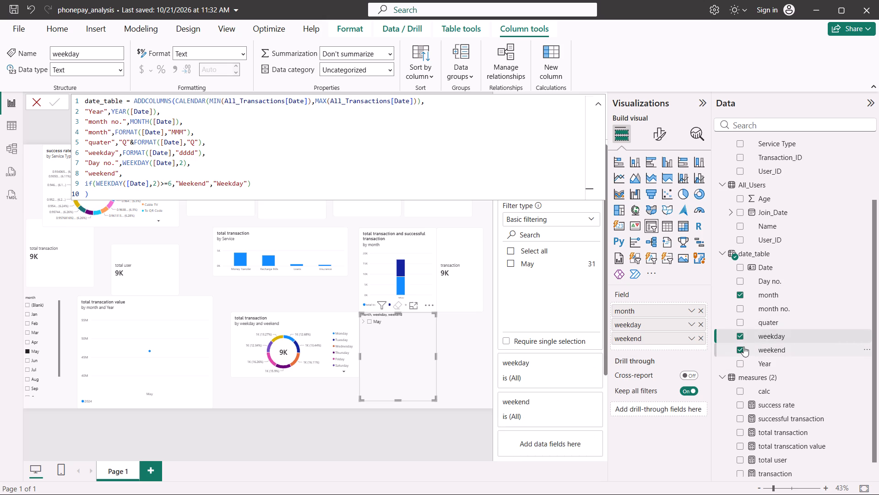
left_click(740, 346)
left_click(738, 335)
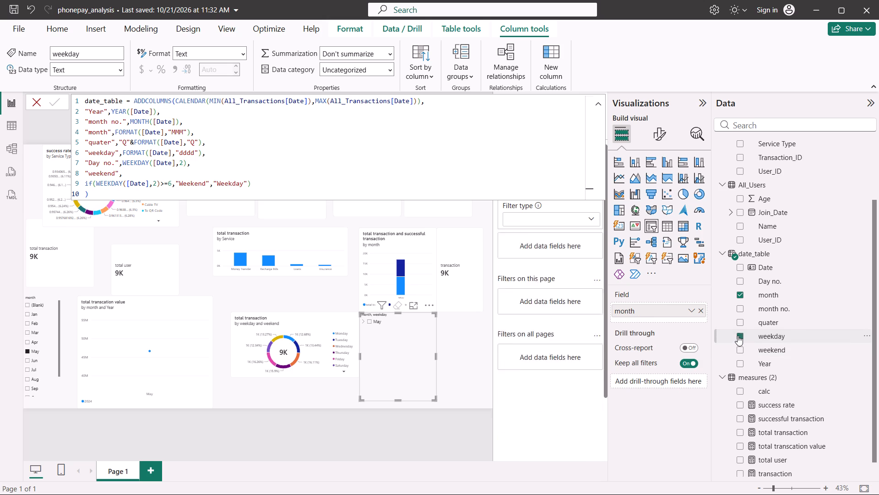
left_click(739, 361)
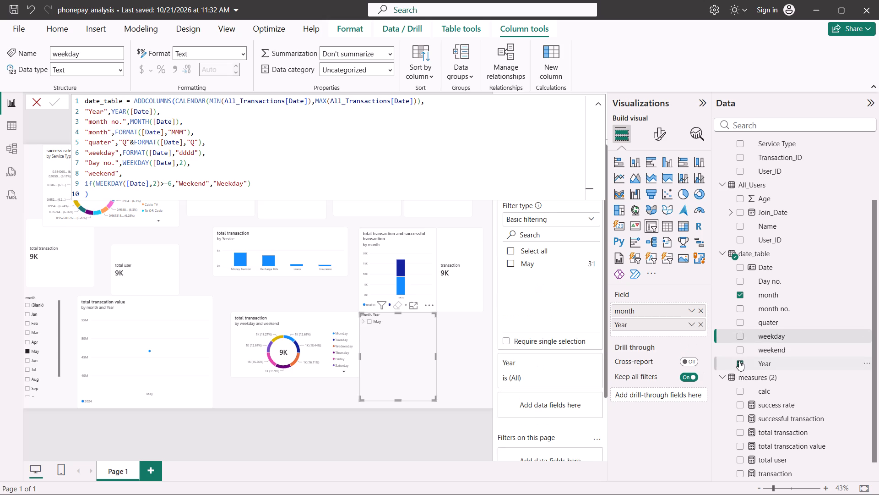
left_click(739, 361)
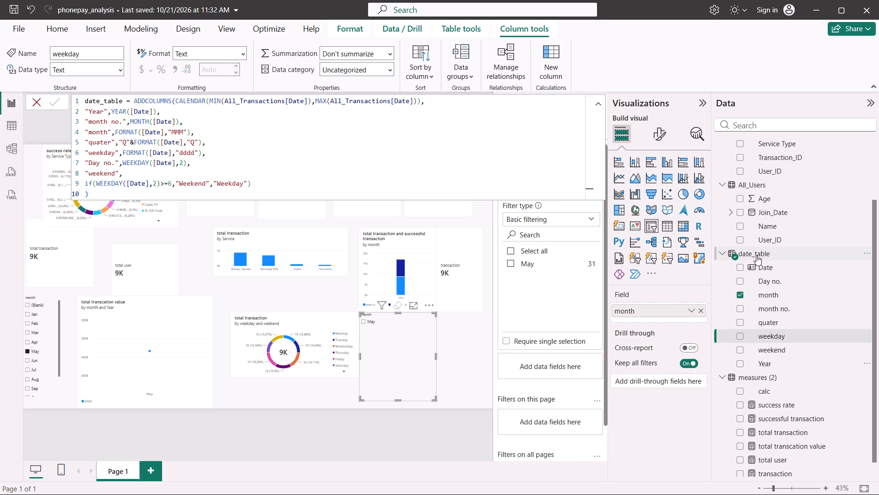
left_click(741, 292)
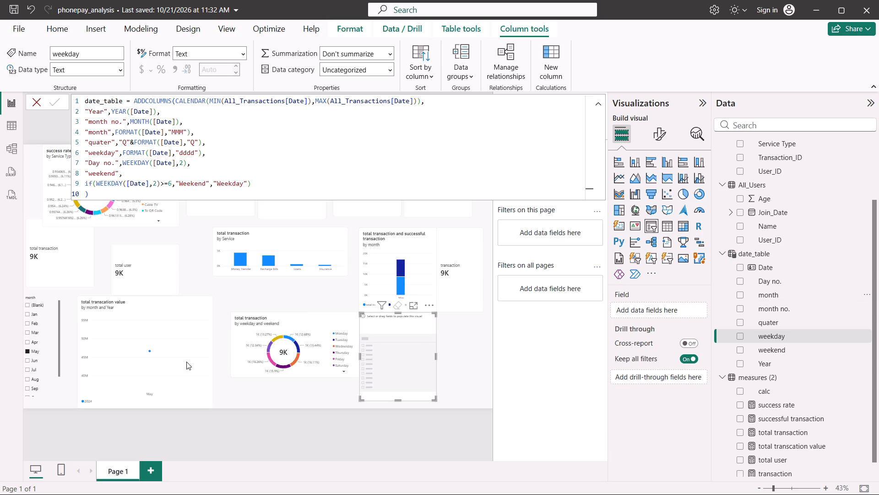
Clear the May selection in the existing month slicer.
left_click(51, 355)
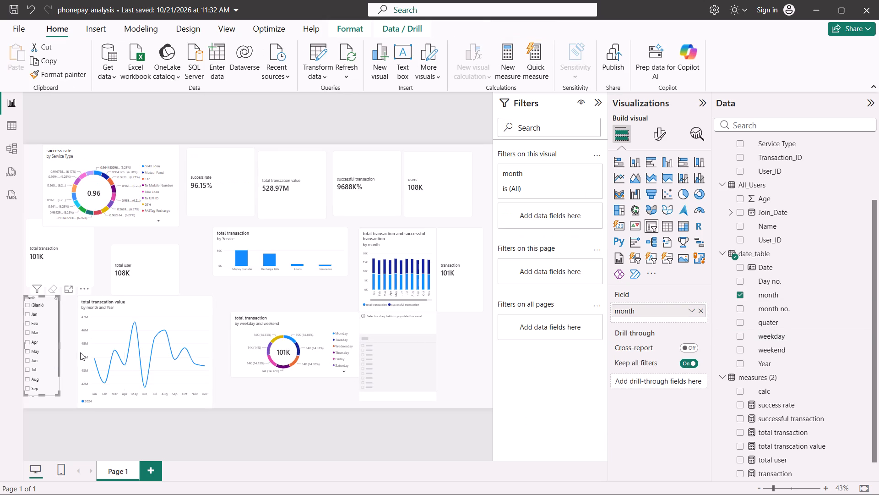
Look through the fields of the All_Transactions, All_Users, date_table and measures tables.
scroll(752, 302, "down", 2)
scroll(752, 302, "up", 2)
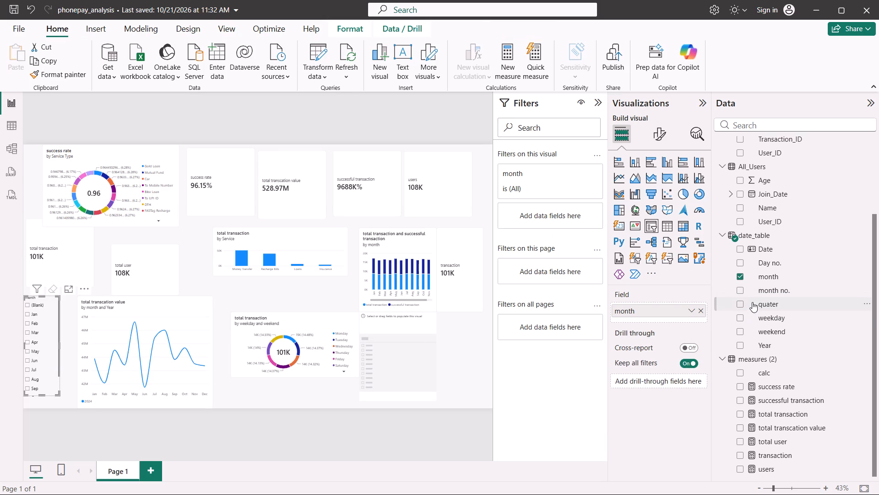
scroll(752, 302, "up", 3)
scroll(752, 302, "down", 3)
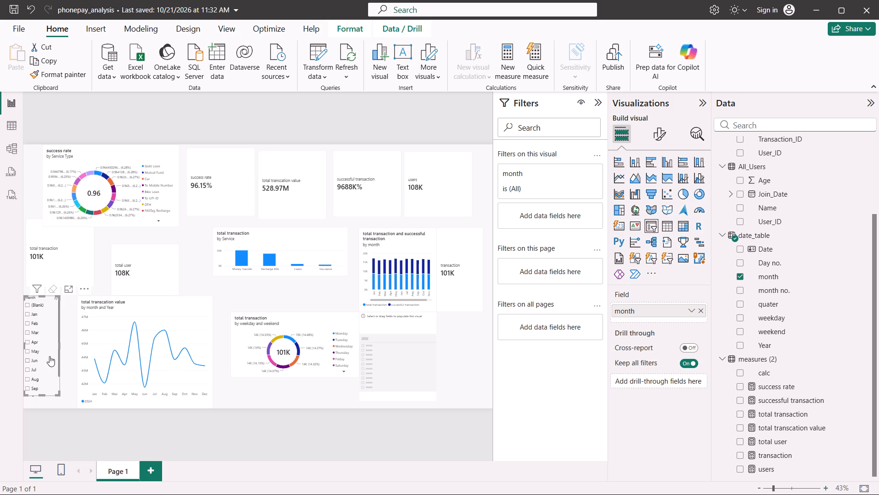
scroll(862, 411, "down", 3)
scroll(862, 411, "up", 4)
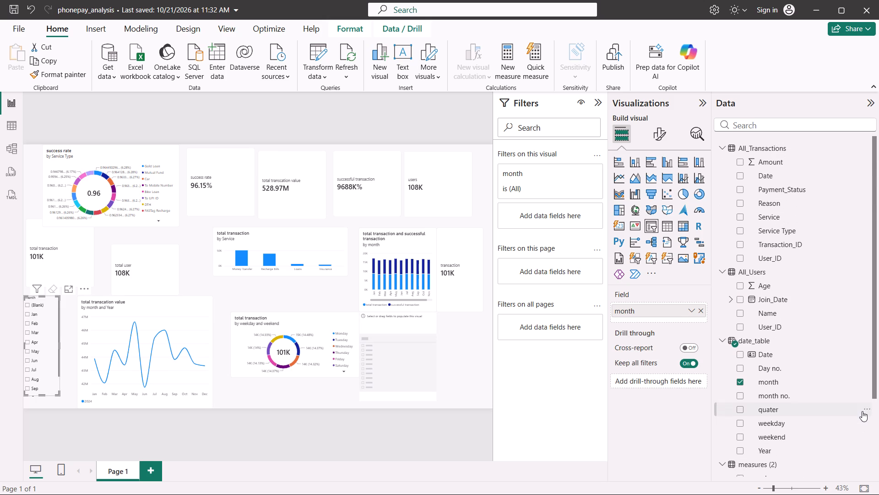
scroll(862, 411, "up", 2)
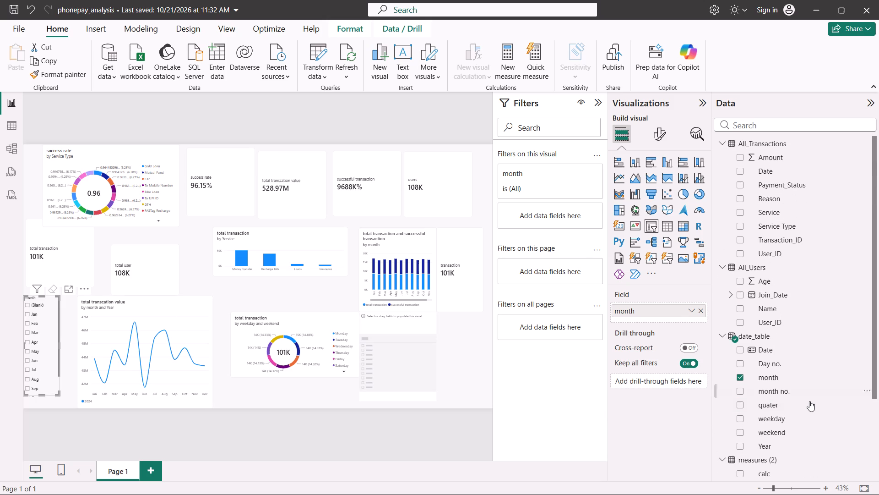
scroll(814, 402, "down", 4)
left_click(443, 418)
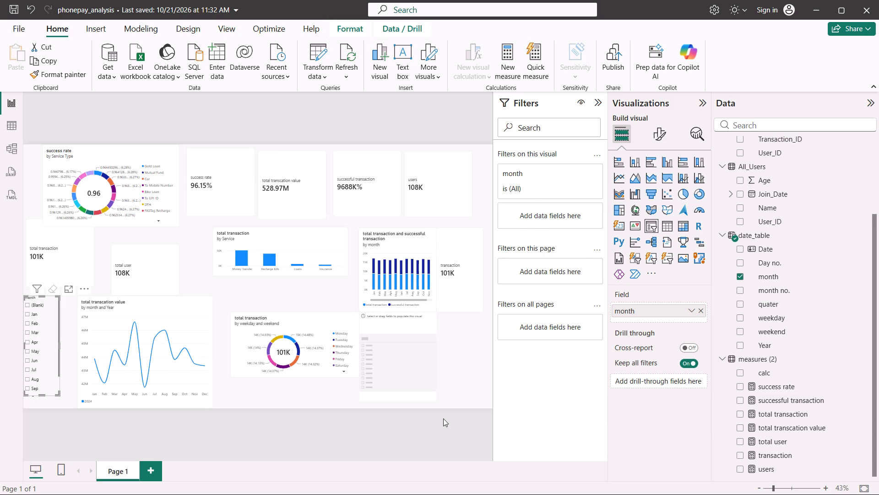
Populate the empty second slicer with the month field from date_table and close the table's formula editor.
left_click(407, 357)
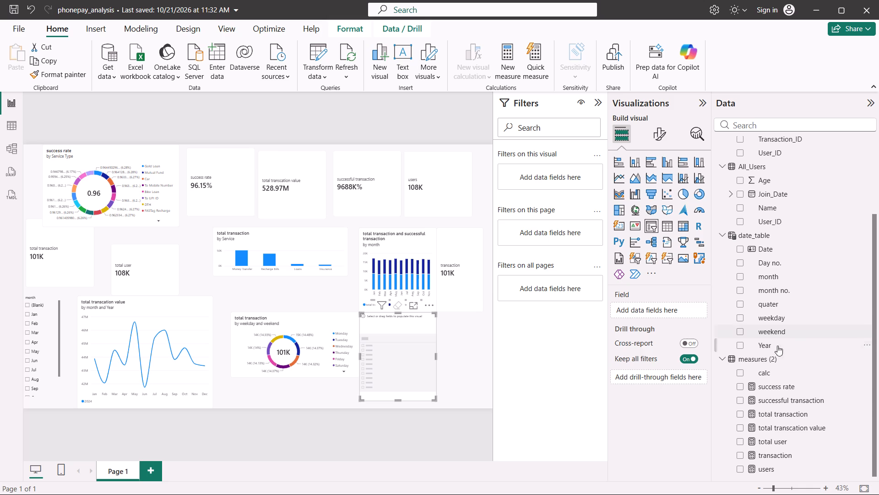
left_click(739, 272)
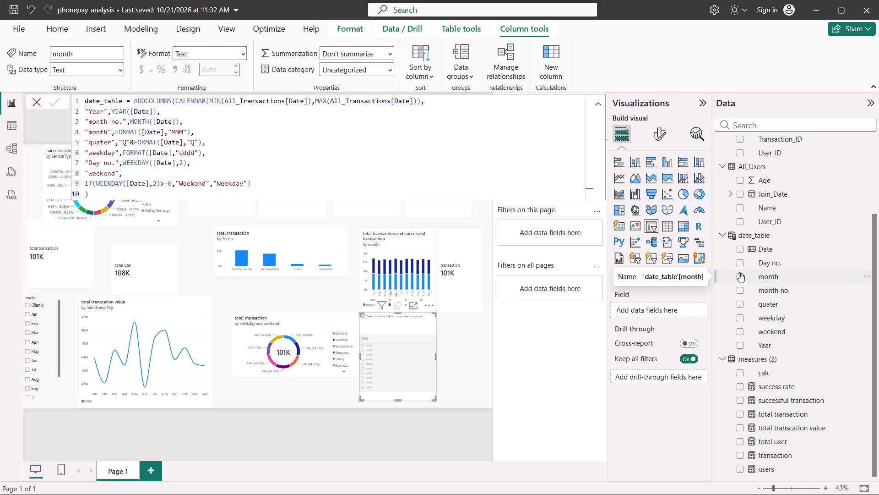
left_click(739, 272)
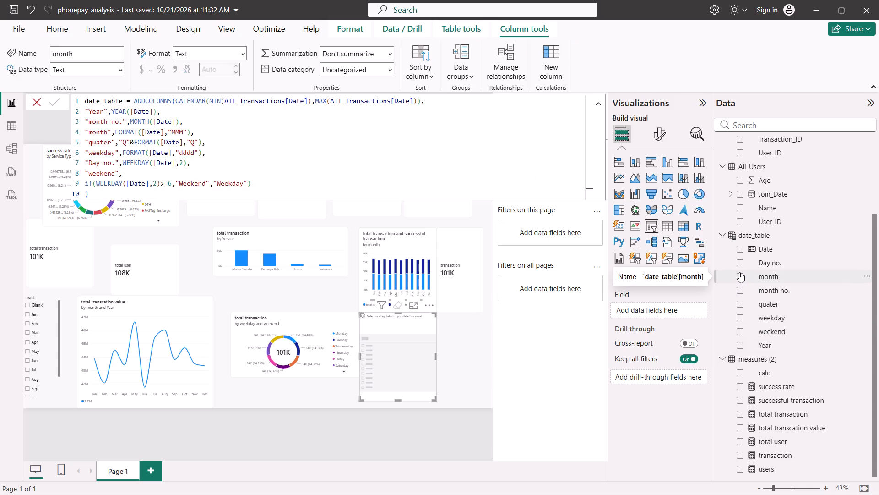
left_click(738, 278)
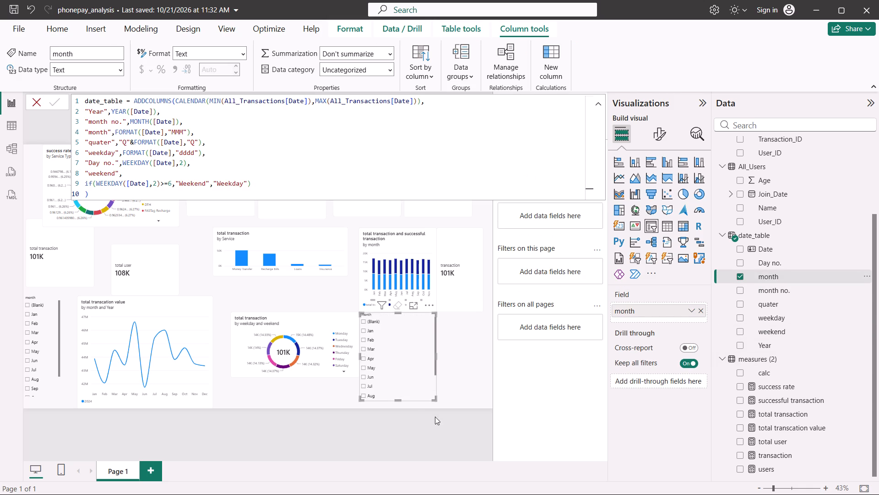
left_click(460, 361)
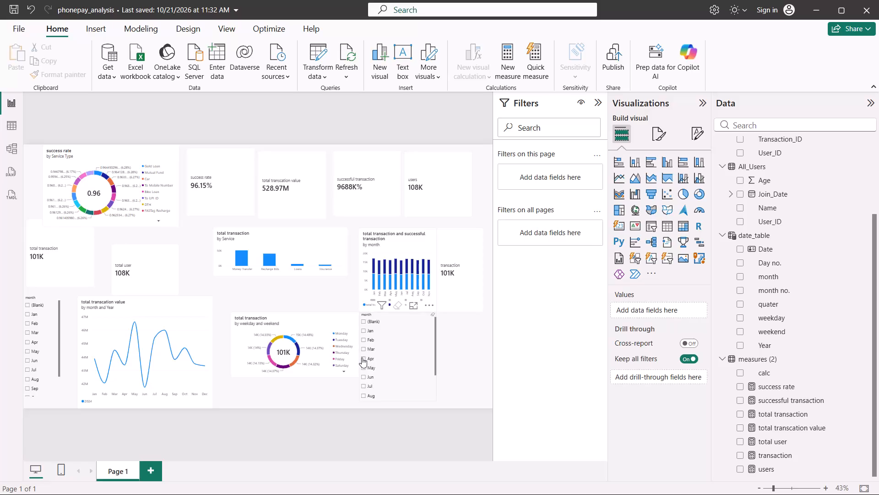
Check the cards and charts with the second slicer set in turn to Apr, May, Jan, (Blank), Feb and May, and clear it.
left_click(361, 357)
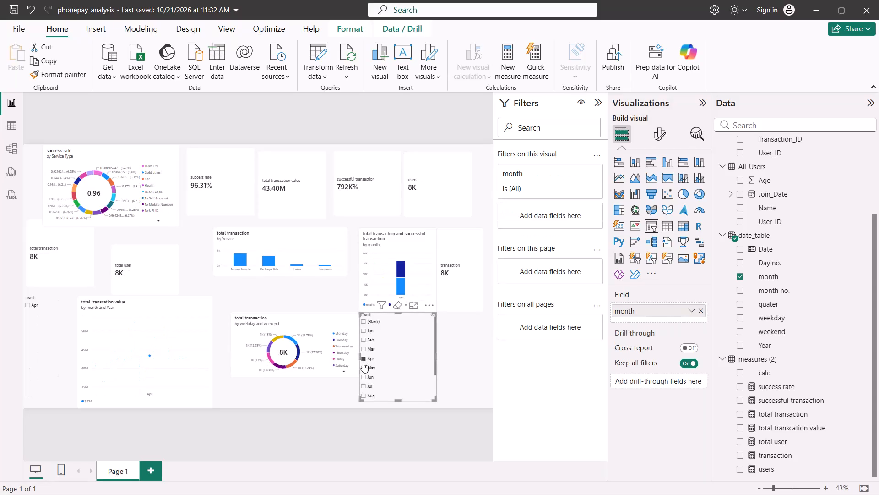
left_click(364, 367)
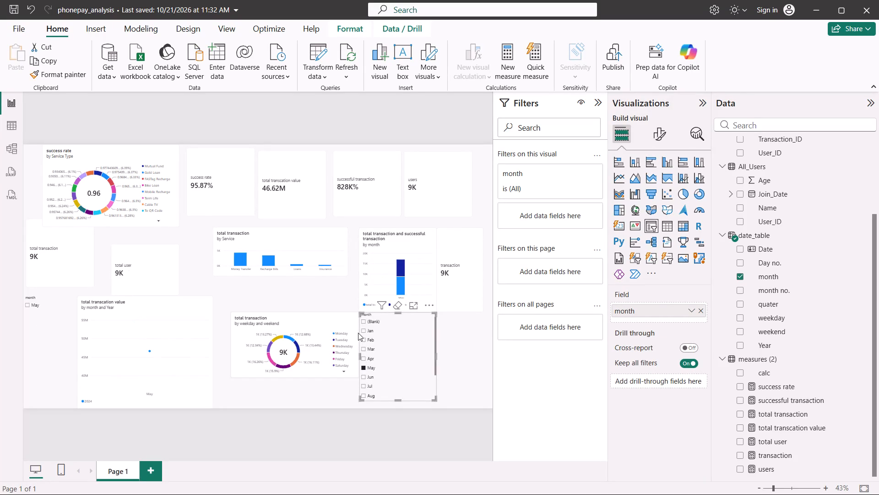
left_click(363, 329)
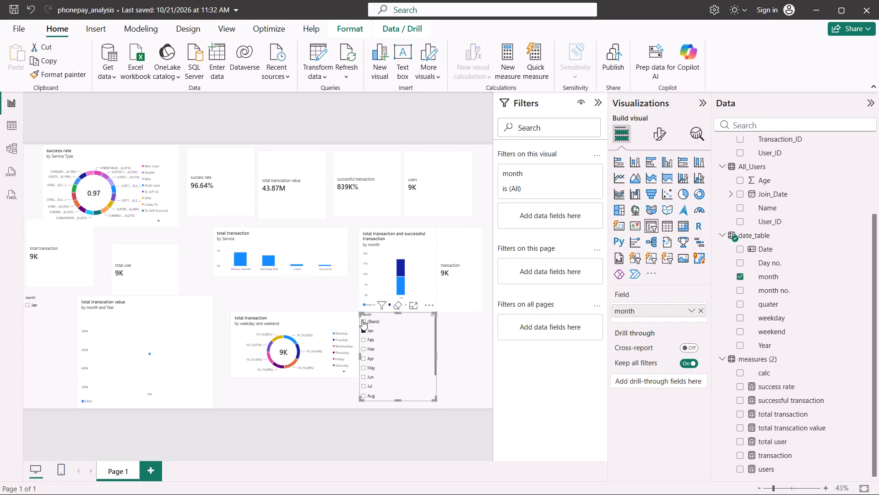
left_click(362, 320)
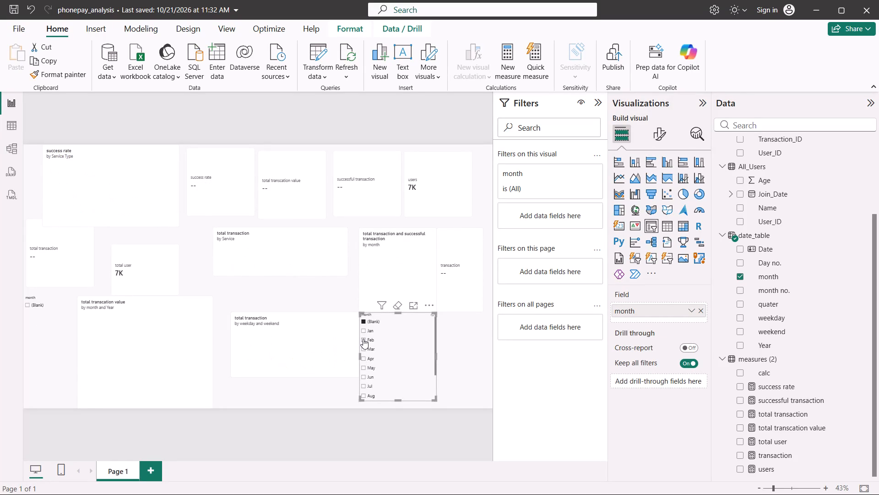
left_click(363, 339)
left_click(363, 364)
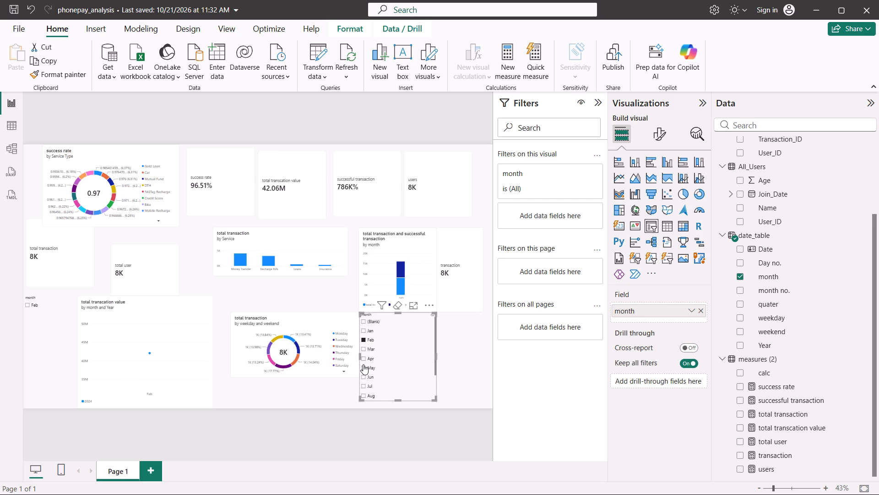
left_click(363, 364)
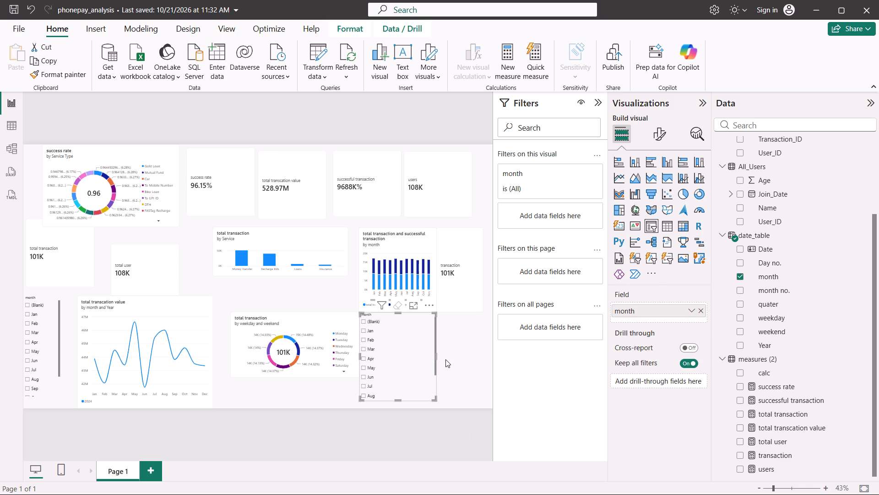
Select the date_table table in the data model.
left_click(744, 233)
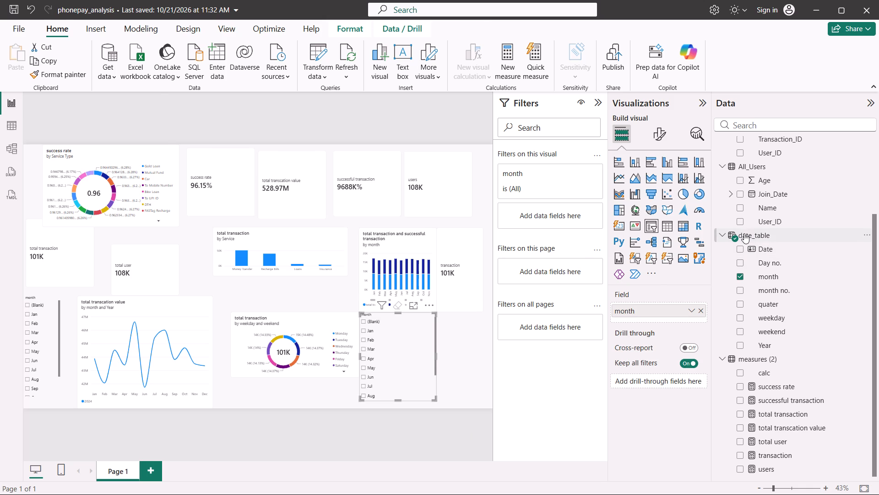
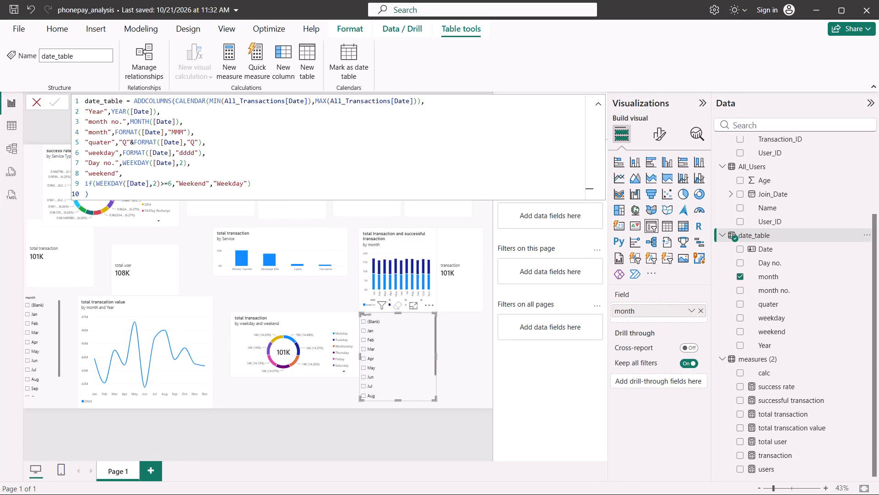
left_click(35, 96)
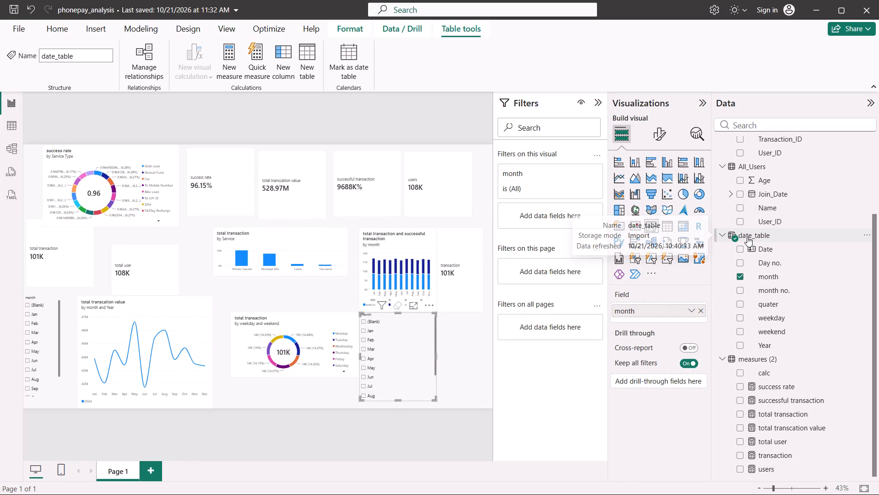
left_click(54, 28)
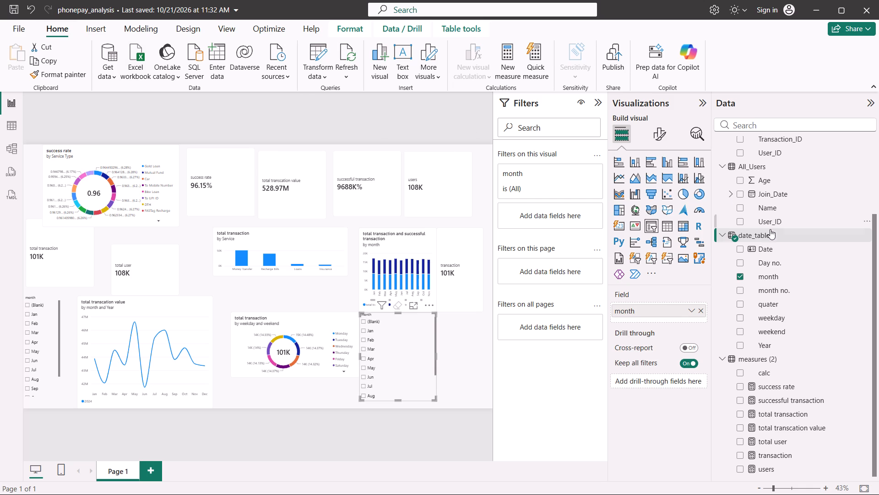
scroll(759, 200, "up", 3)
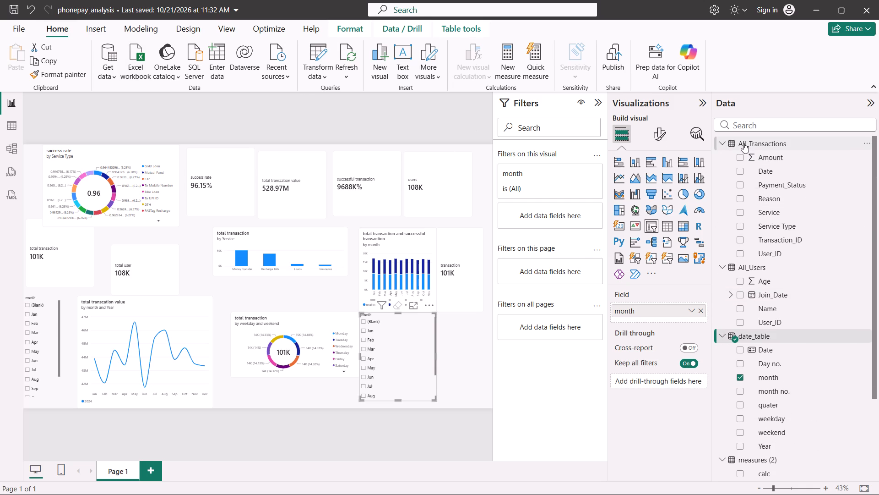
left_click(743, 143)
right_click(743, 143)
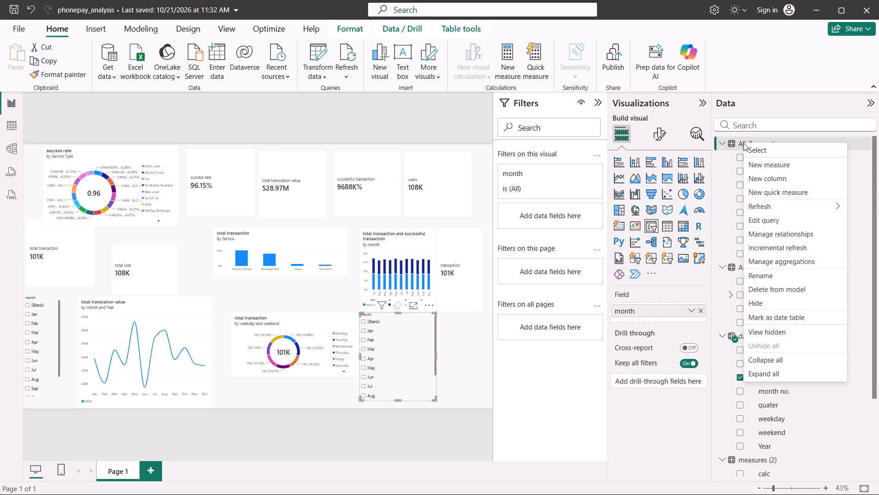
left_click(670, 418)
Look through the table data and the model diagram, examining the calc column, date_table's rows and the All_Users fields.
left_click(13, 130)
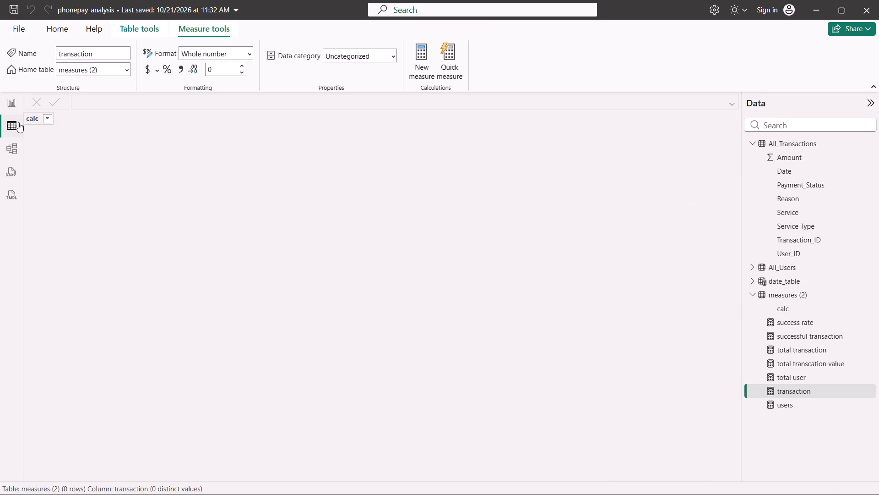
left_click(44, 121)
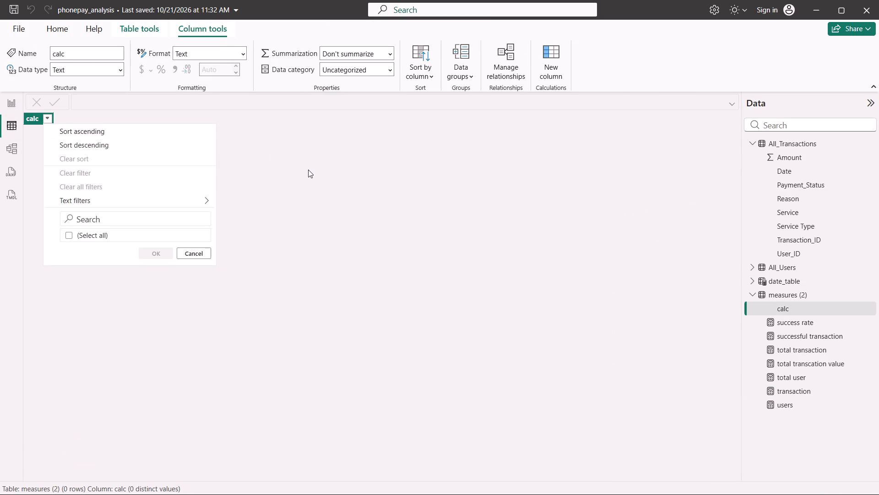
left_click(308, 170)
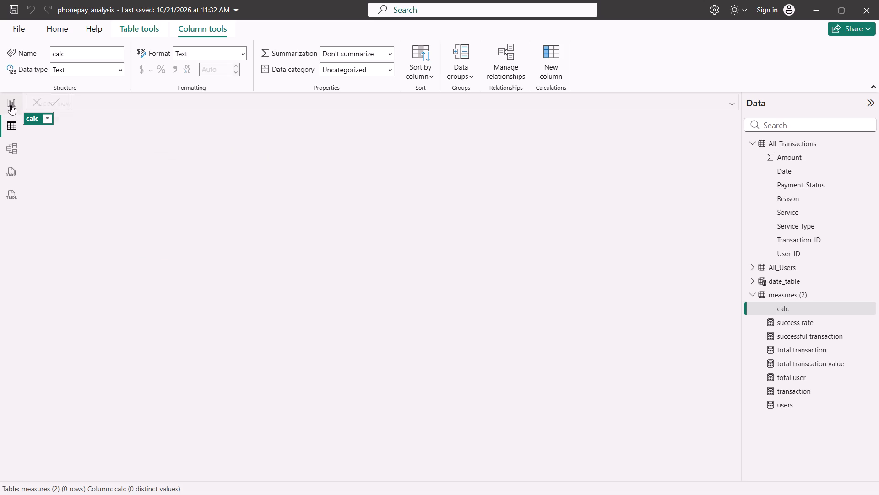
left_click(9, 150)
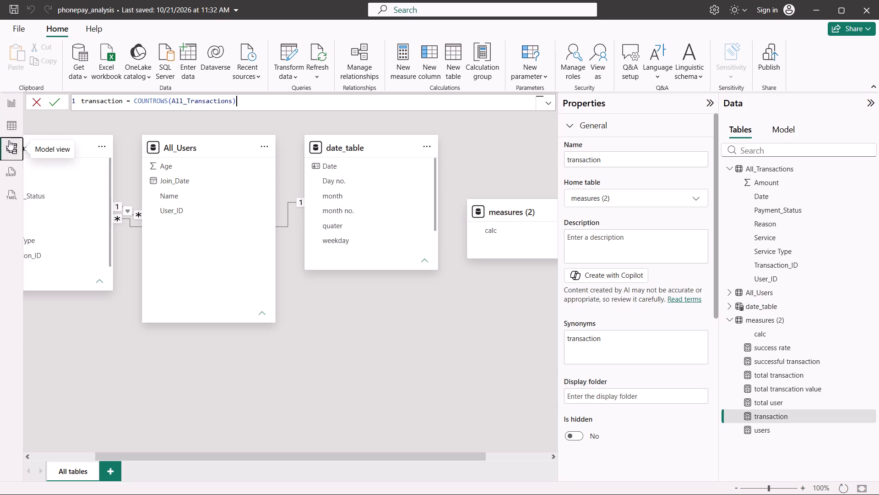
scroll(247, 411, "right", 4)
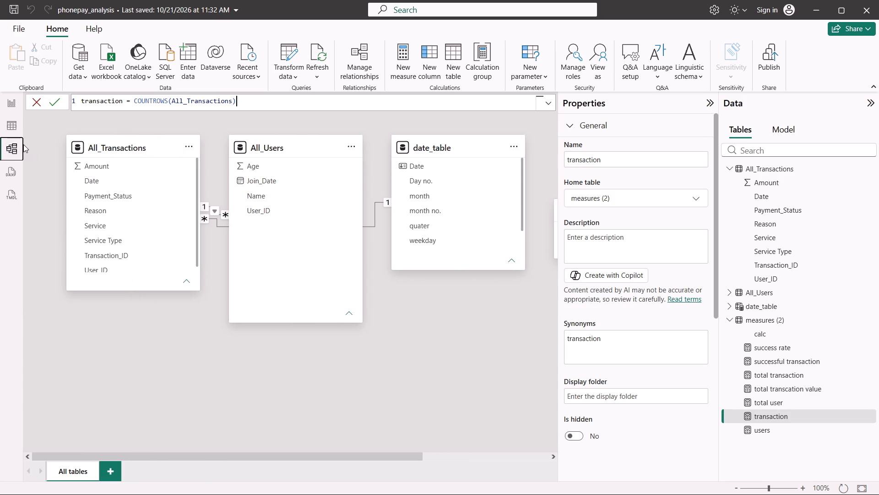
left_click(31, 104)
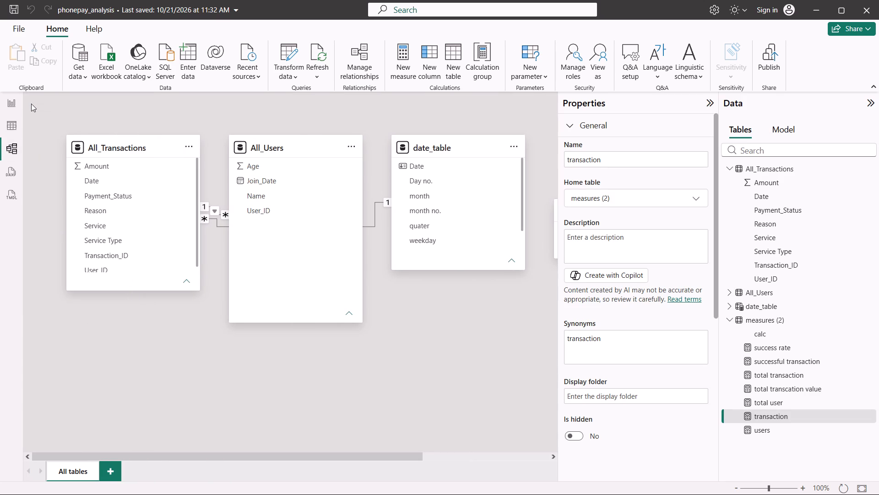
left_click(13, 131)
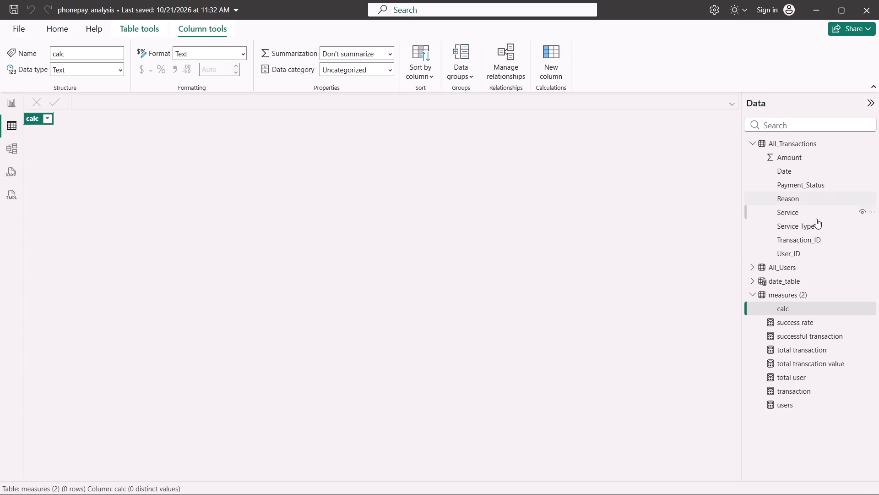
left_click(754, 289)
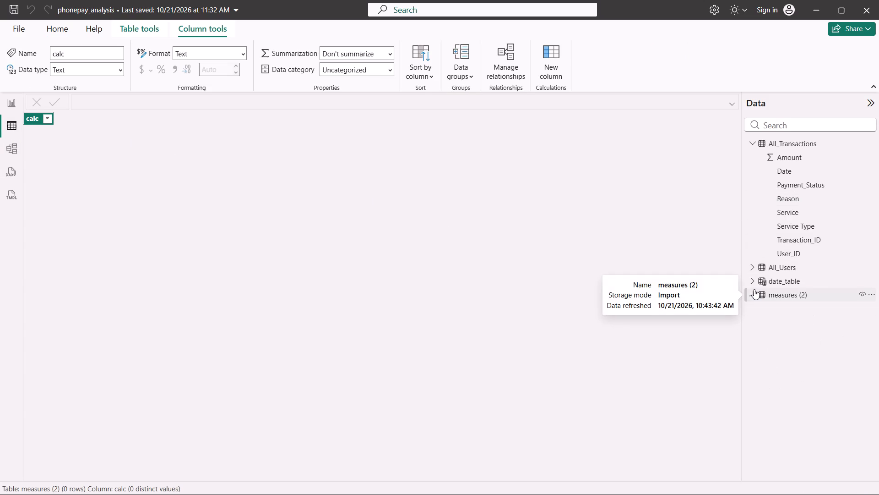
left_click(752, 280)
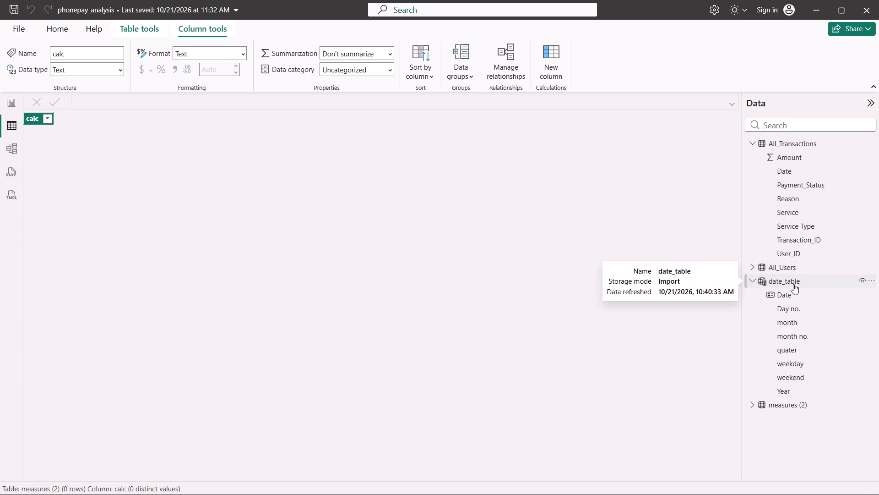
left_click(782, 295)
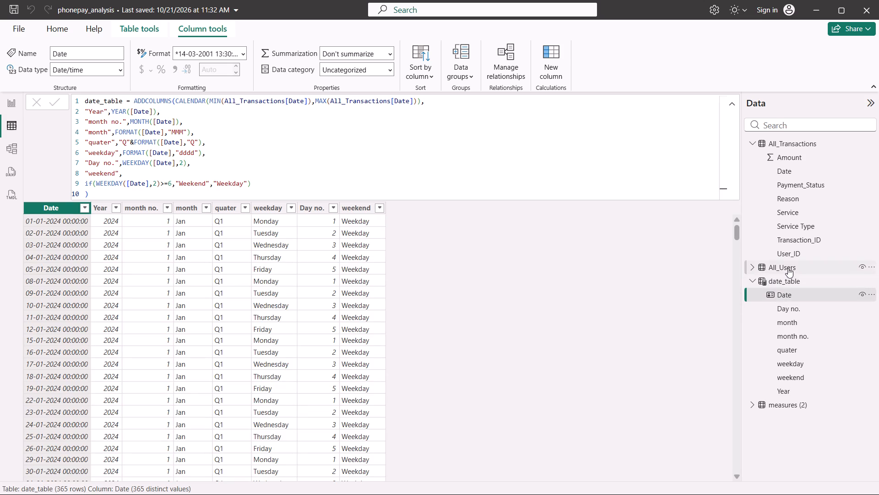
left_click(756, 269)
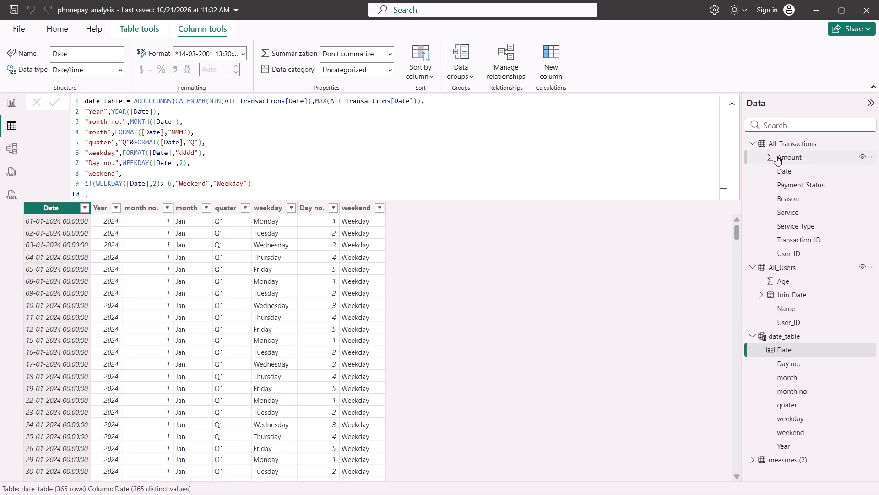
scroll(765, 284, "down", 1)
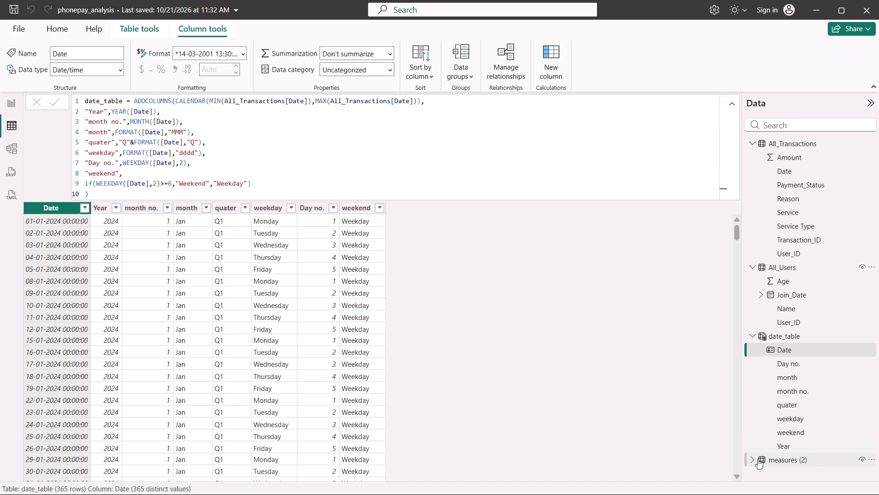
left_click(758, 459)
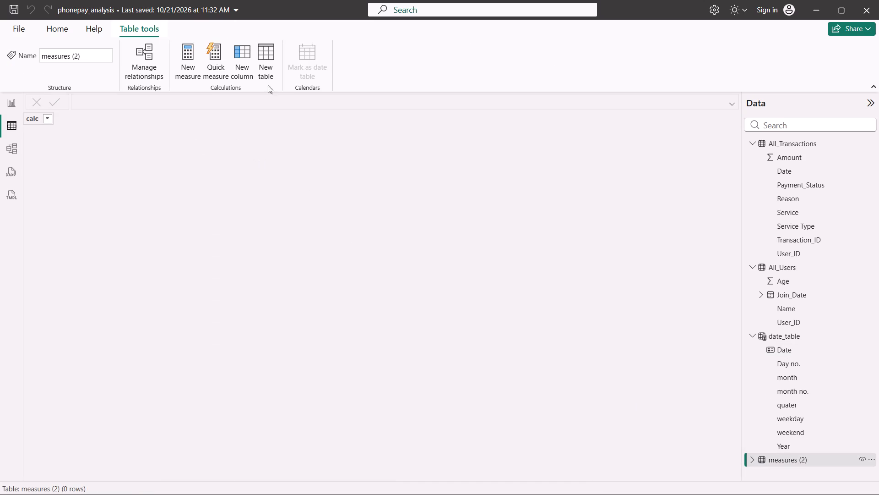
Start a new calculated table and name it date table in its formula.
left_click(261, 46)
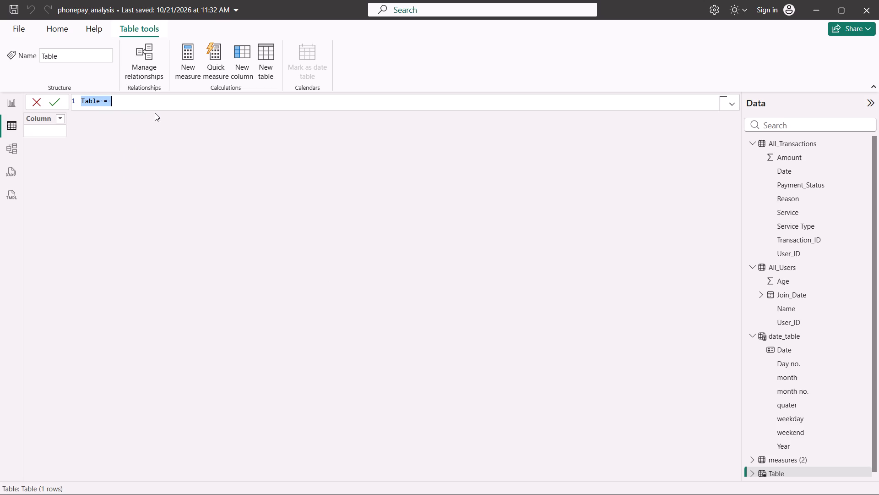
key("BackSpace")
type("sate")
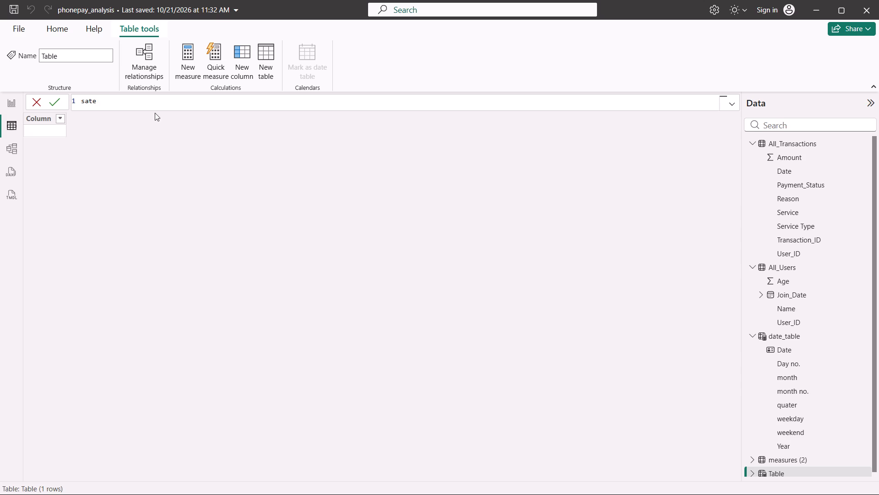
key("BackSpace")
key("BackSpace")
key("BackSpace")
key("BackSpace")
type("date table")
key("space")
type("=")
key("space")
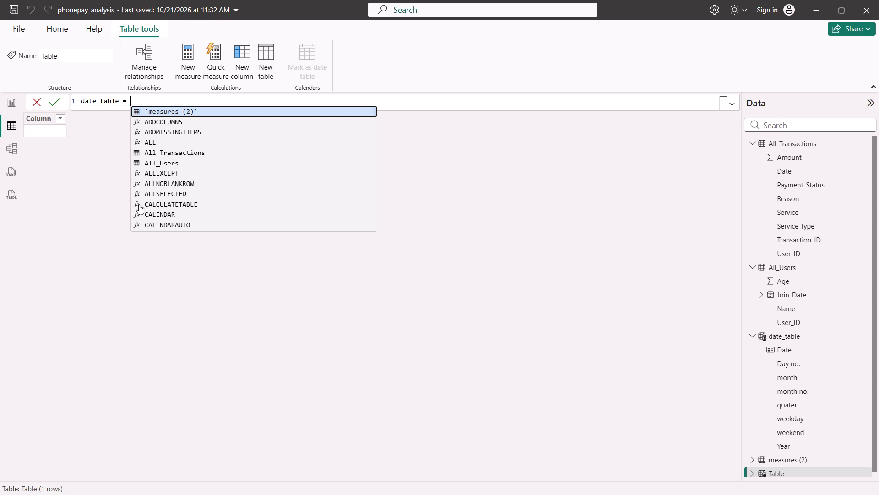
Begin the date table formula with the nested functions CALENDAR(DATE(WEEKDAY(.
left_click(150, 214)
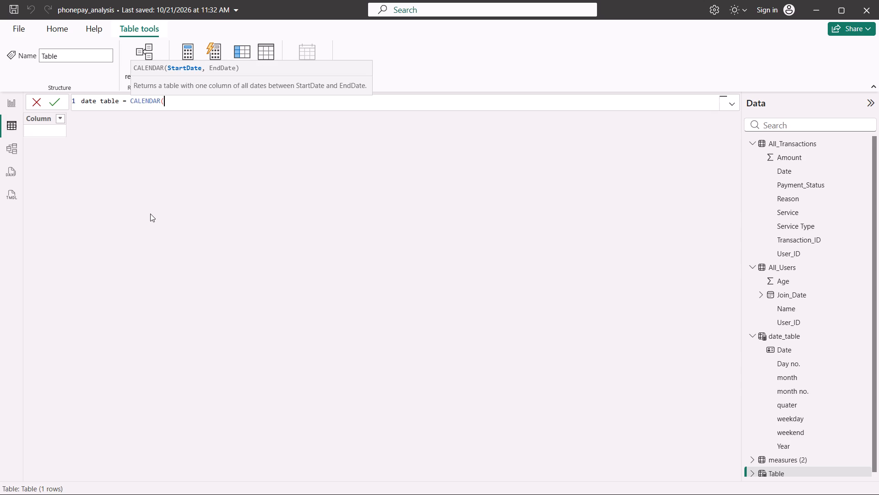
type("da")
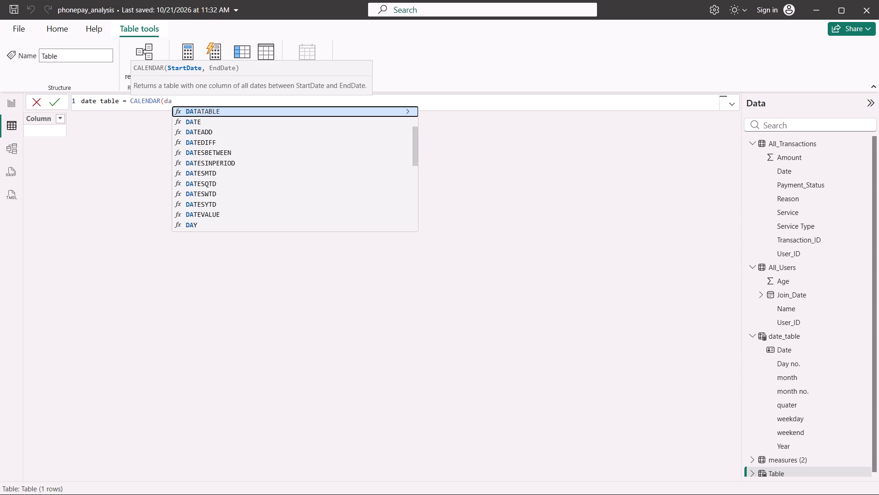
left_click(194, 121)
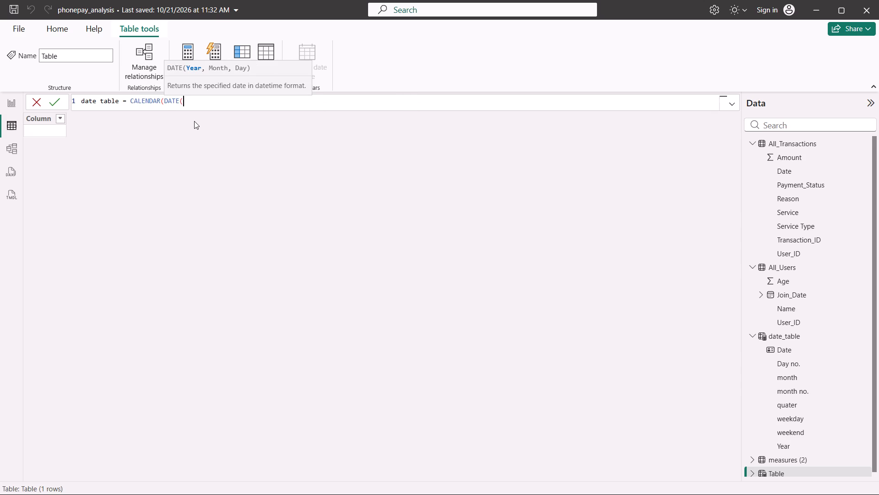
type("we")
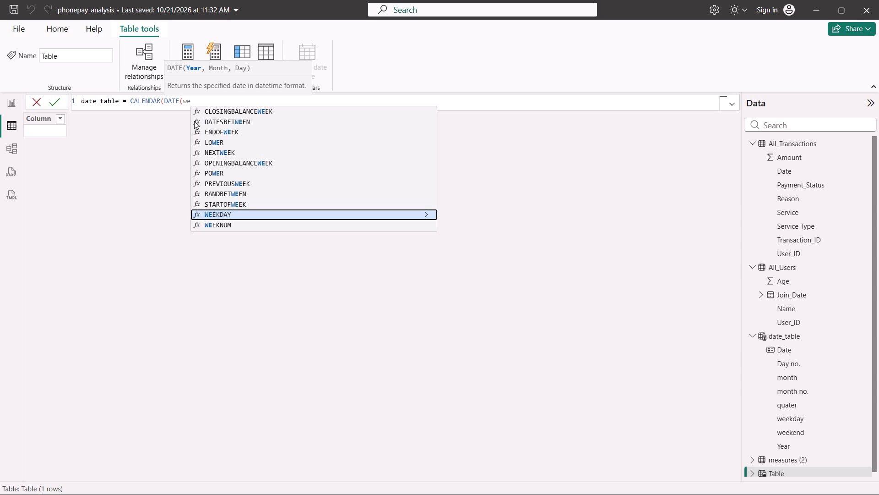
left_click(212, 211)
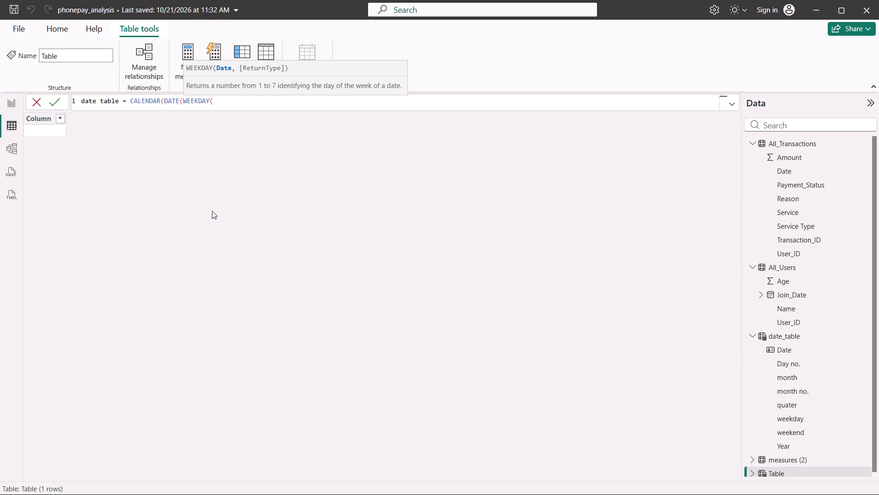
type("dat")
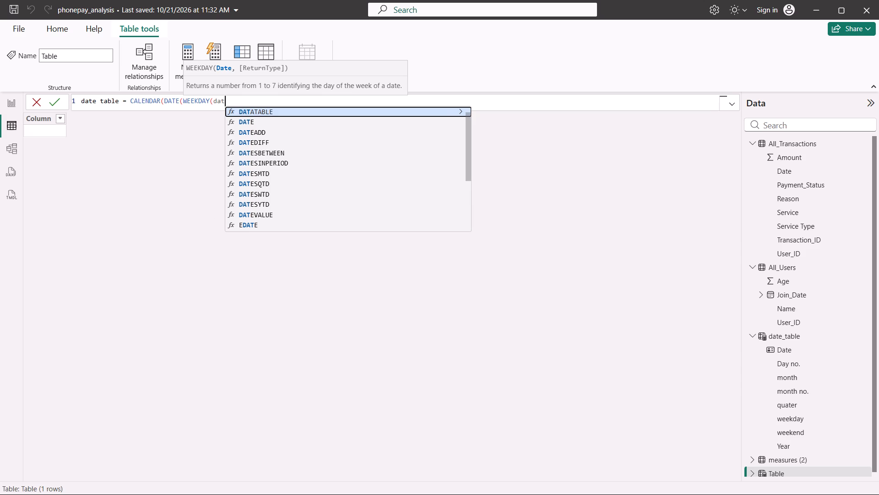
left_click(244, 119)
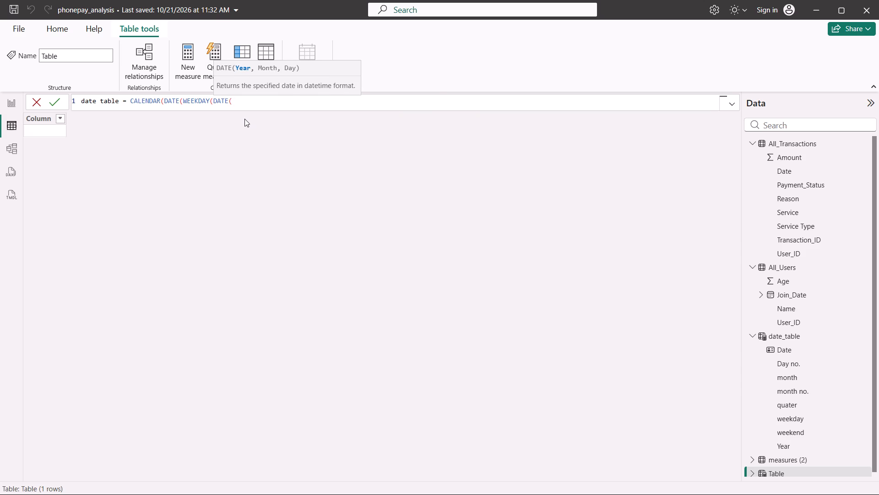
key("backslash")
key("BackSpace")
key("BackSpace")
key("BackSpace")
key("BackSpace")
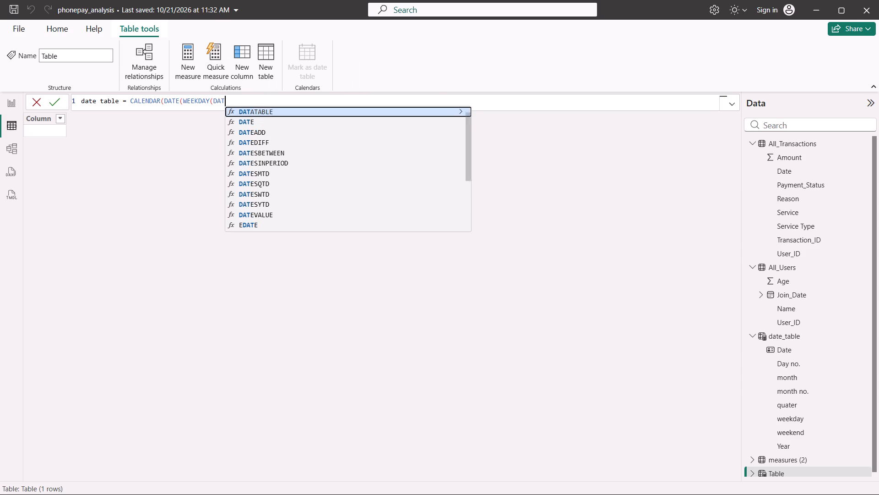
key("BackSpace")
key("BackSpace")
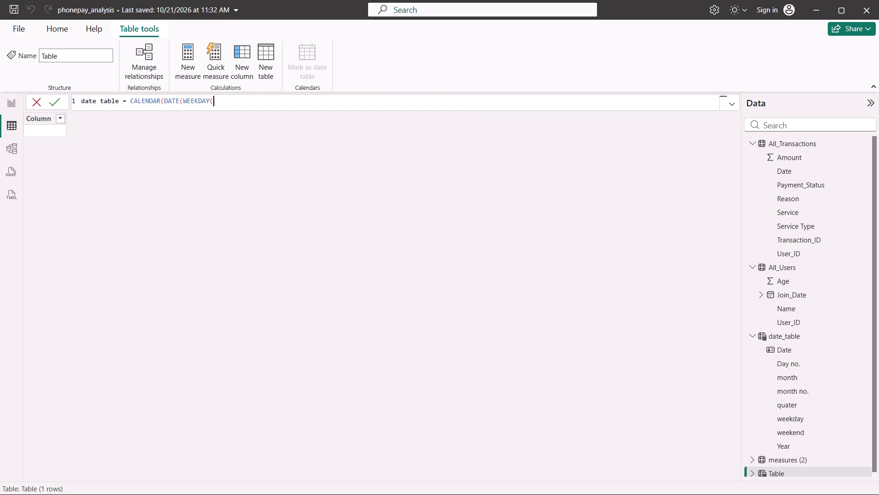
Use the [successful transaction] measure as the WEEKDAY argument, close all three brackets and commit the date table formula.
key("bracketleft")
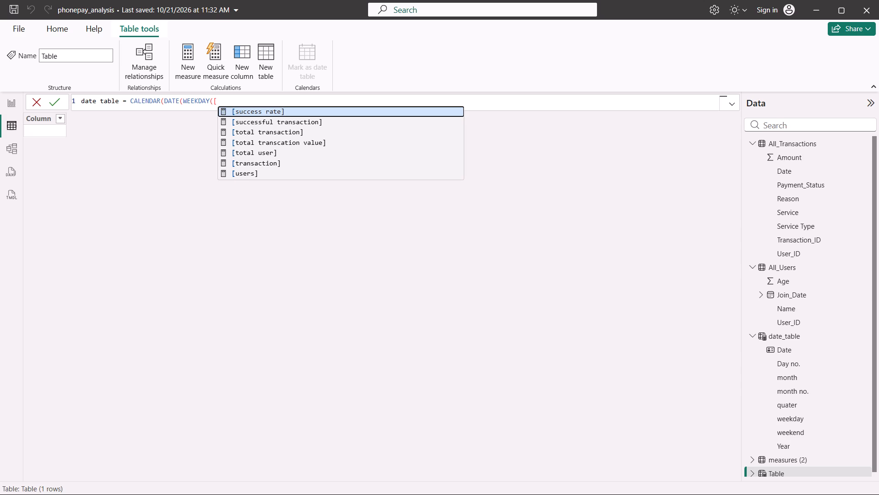
left_click(274, 122)
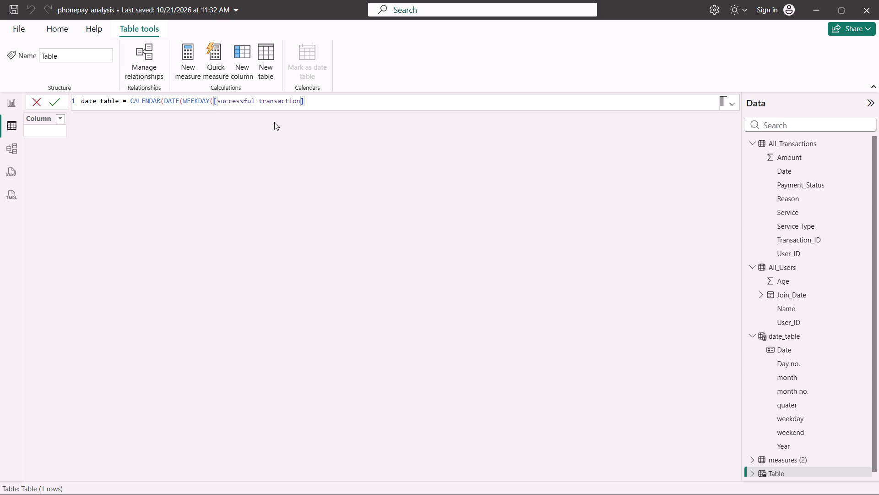
key("shift+parenright")
key("shift+parenright")
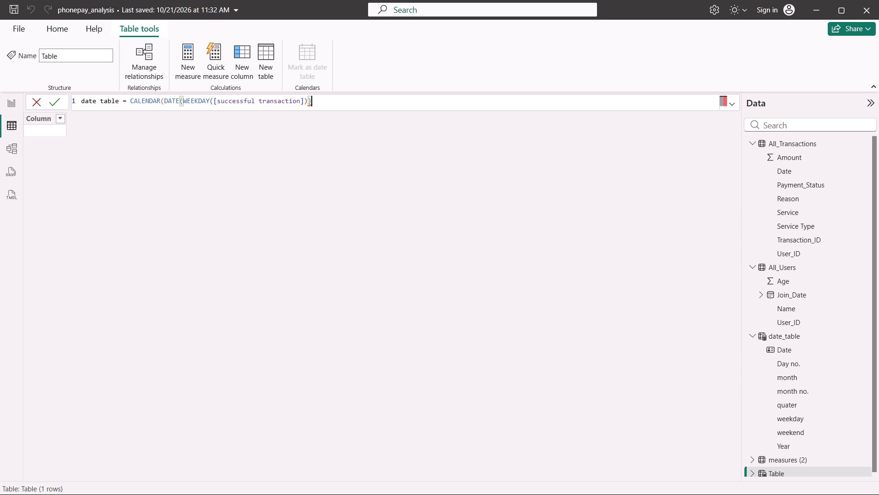
key("shift+parenright")
left_click(355, 106)
left_click(341, 129)
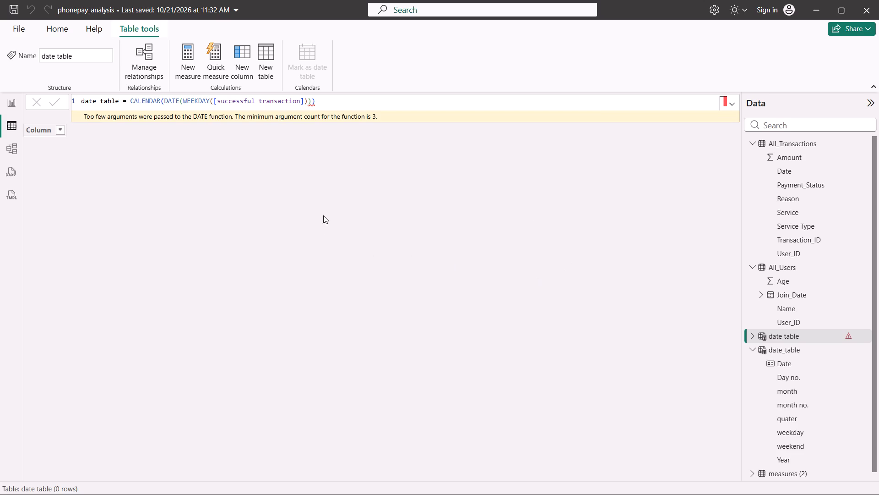
Delete the calculated table named date table, the one without an underscore, from the model.
scroll(842, 393, "down", 1)
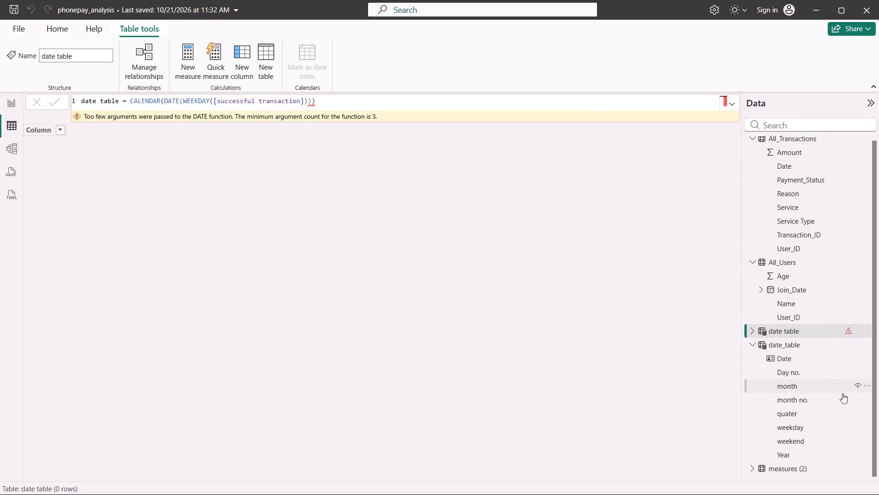
scroll(842, 393, "down", 1)
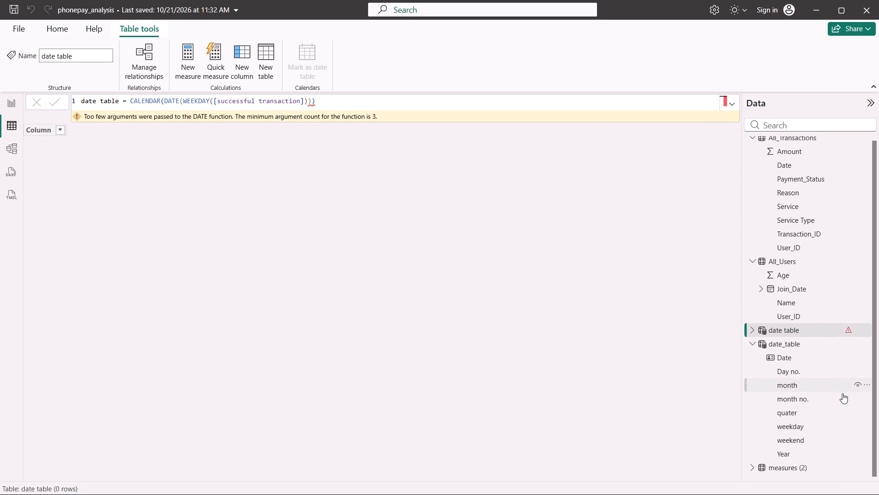
left_click(753, 331)
left_click(779, 348)
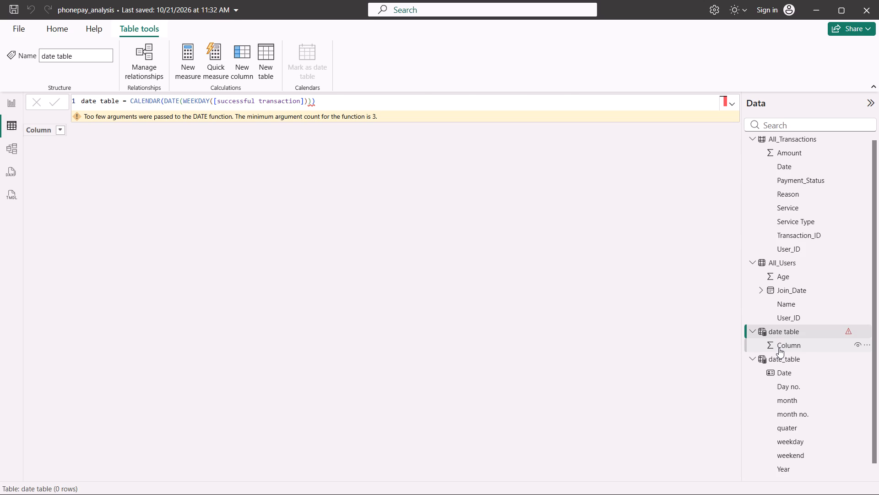
left_click(751, 326)
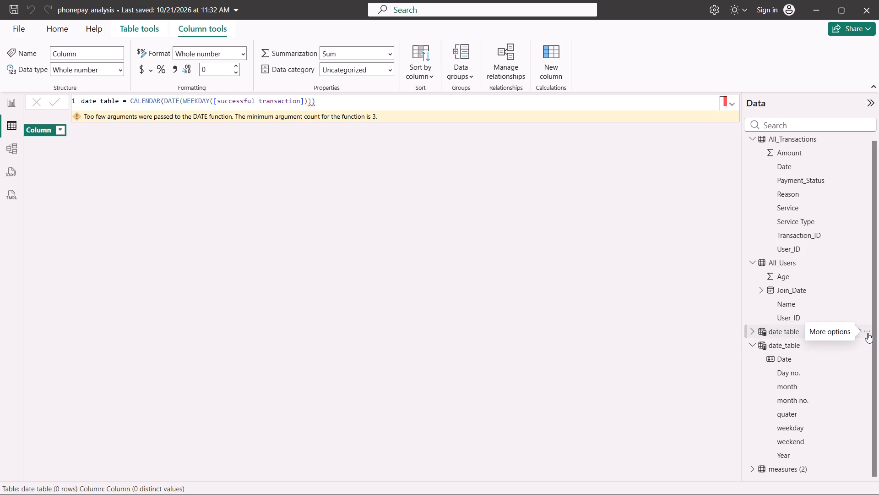
left_click(868, 332)
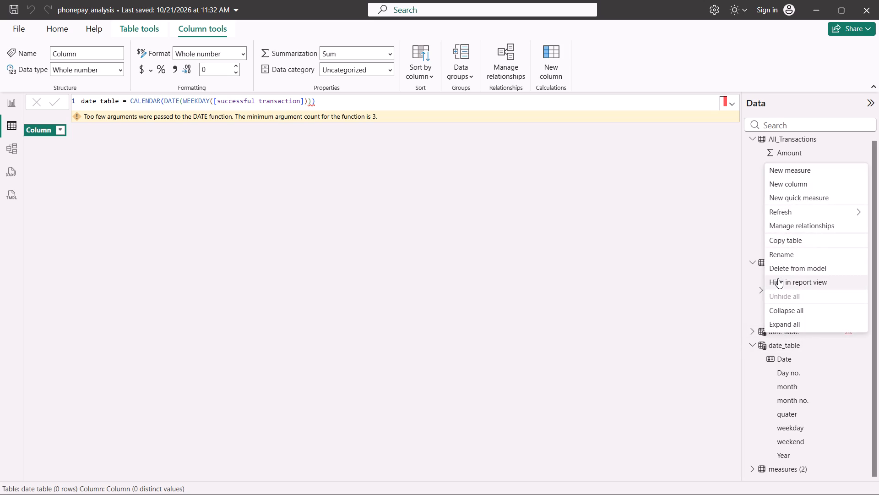
left_click(823, 264)
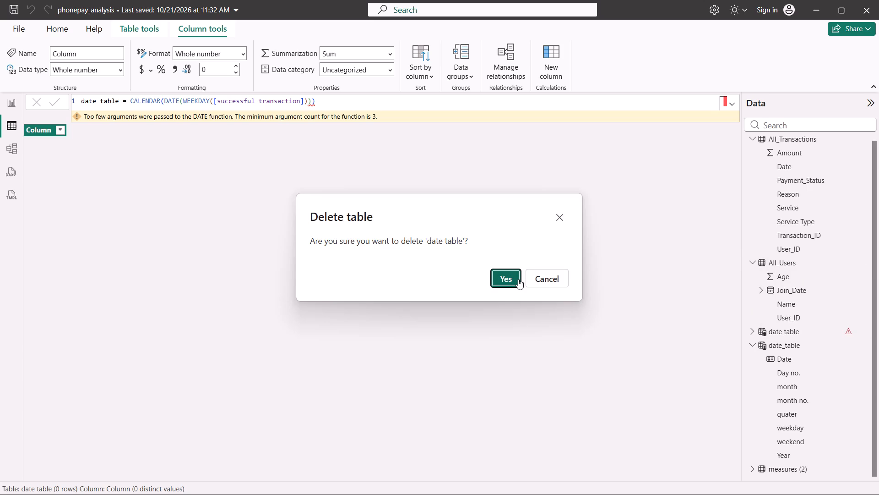
left_click(518, 279)
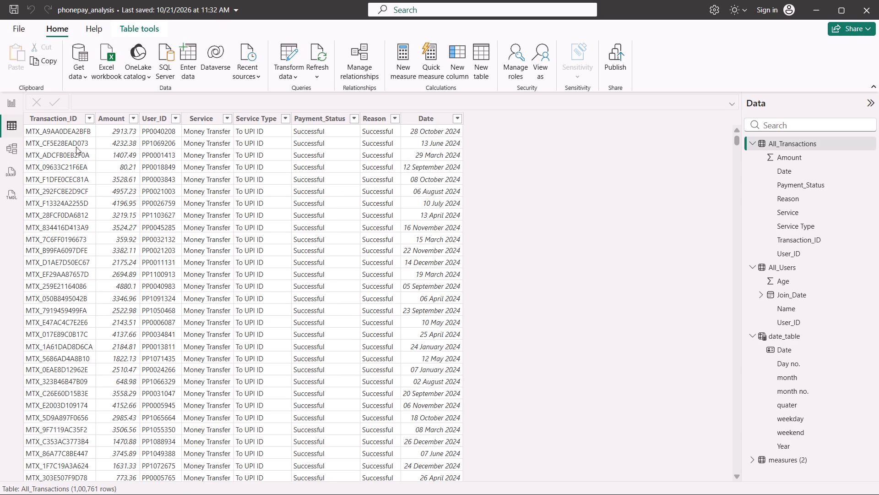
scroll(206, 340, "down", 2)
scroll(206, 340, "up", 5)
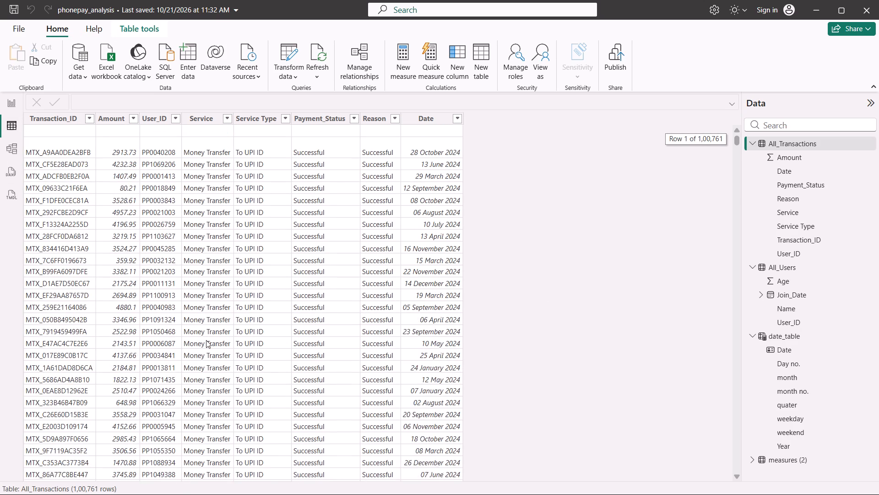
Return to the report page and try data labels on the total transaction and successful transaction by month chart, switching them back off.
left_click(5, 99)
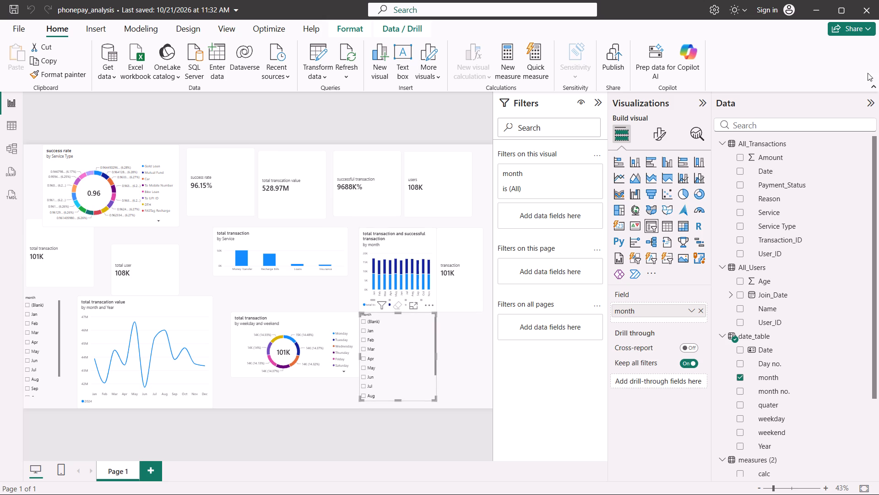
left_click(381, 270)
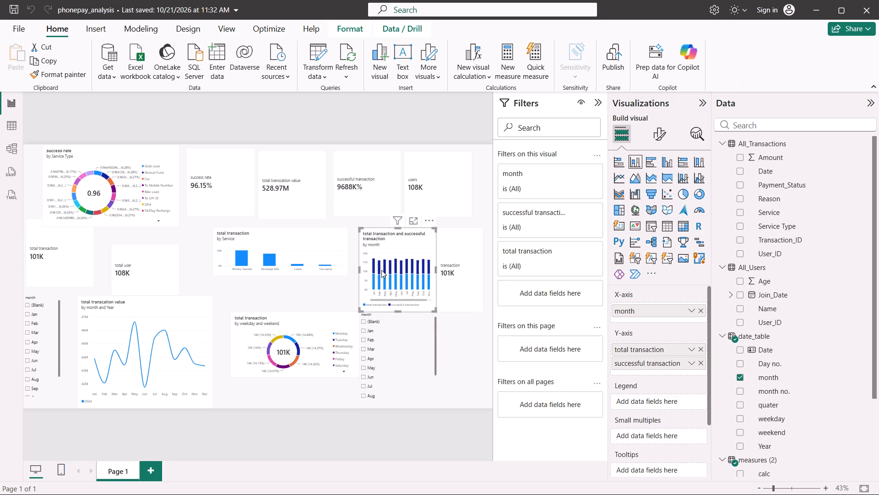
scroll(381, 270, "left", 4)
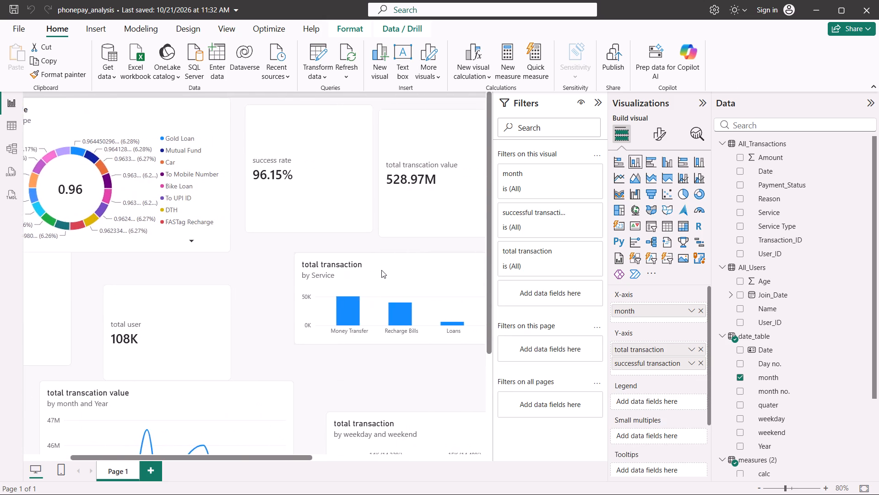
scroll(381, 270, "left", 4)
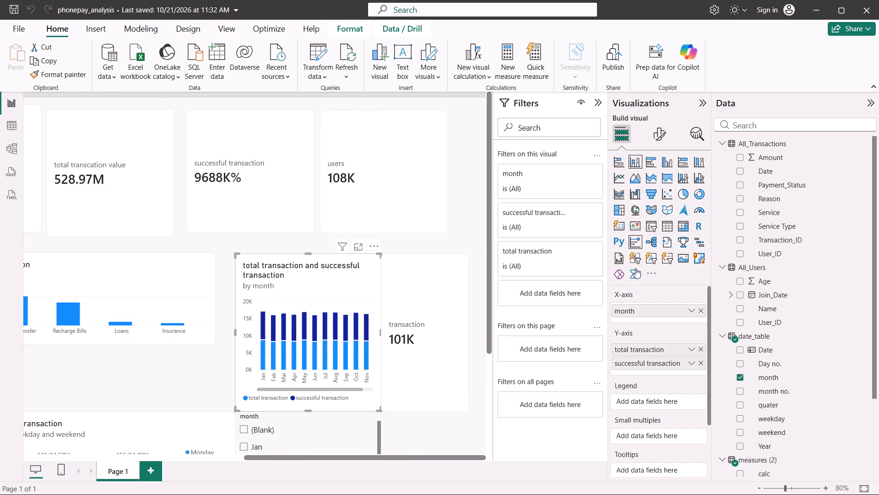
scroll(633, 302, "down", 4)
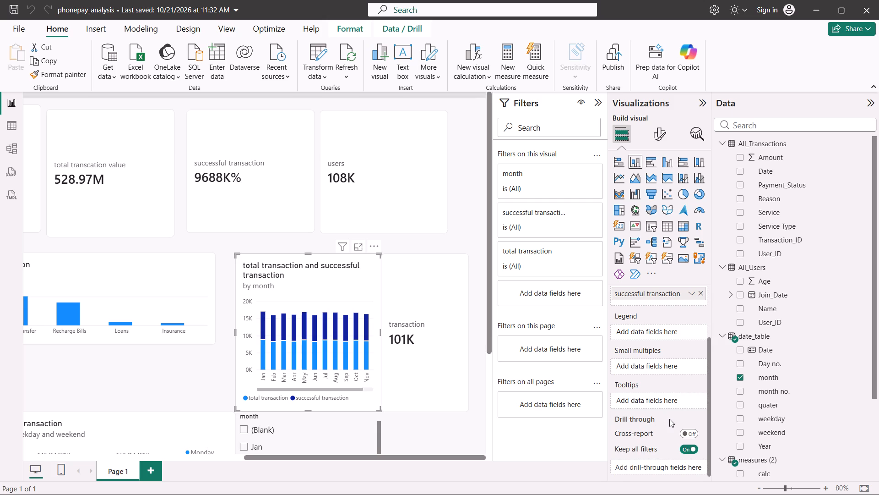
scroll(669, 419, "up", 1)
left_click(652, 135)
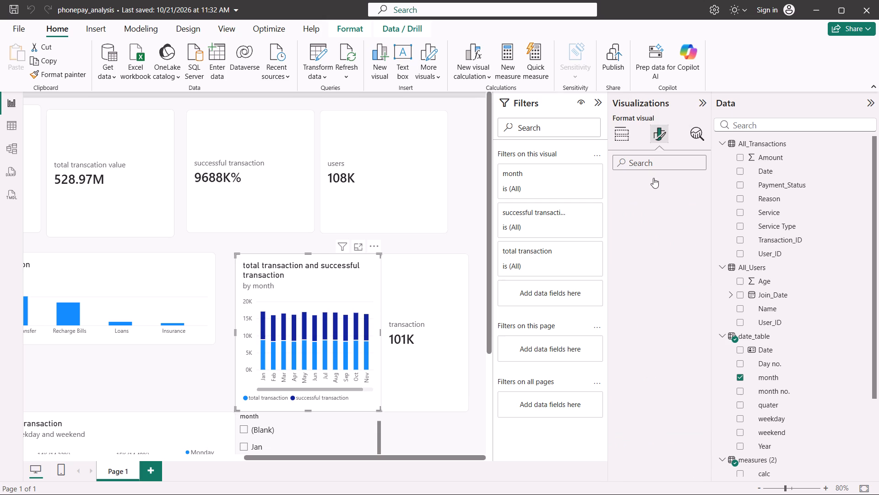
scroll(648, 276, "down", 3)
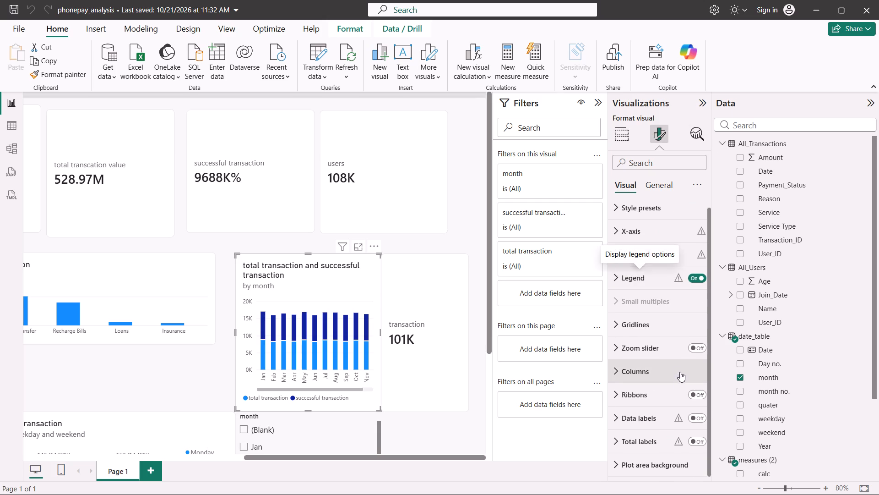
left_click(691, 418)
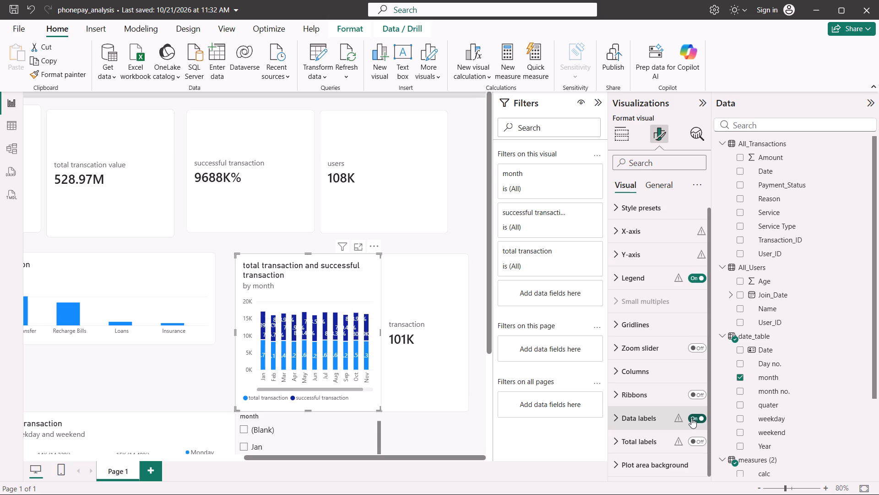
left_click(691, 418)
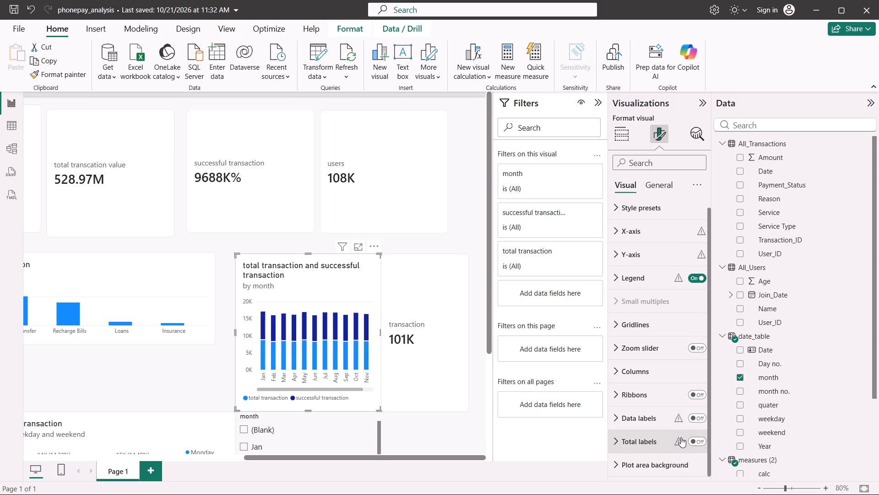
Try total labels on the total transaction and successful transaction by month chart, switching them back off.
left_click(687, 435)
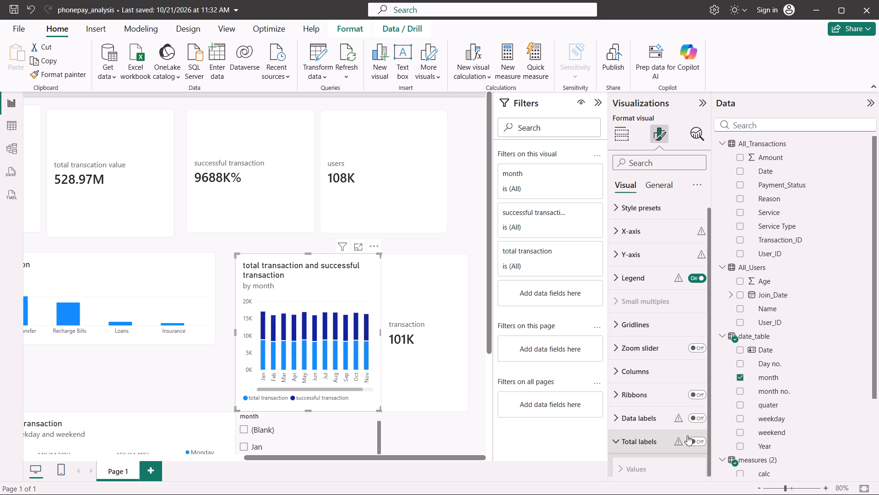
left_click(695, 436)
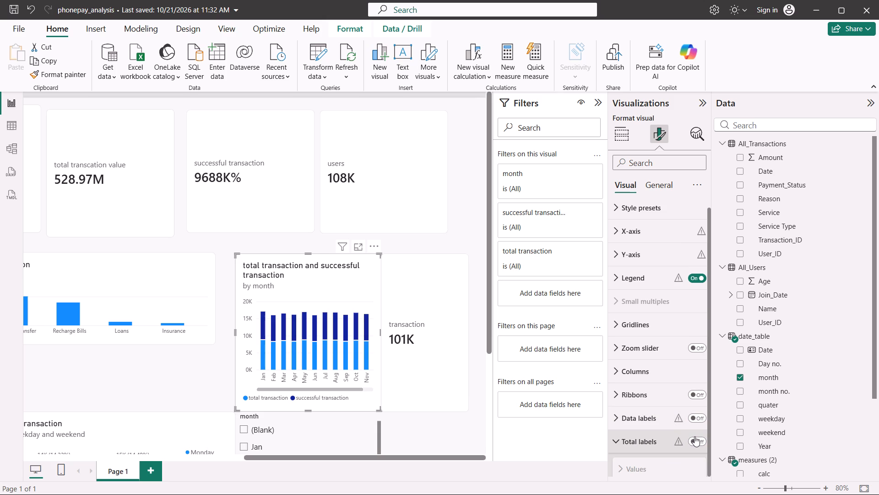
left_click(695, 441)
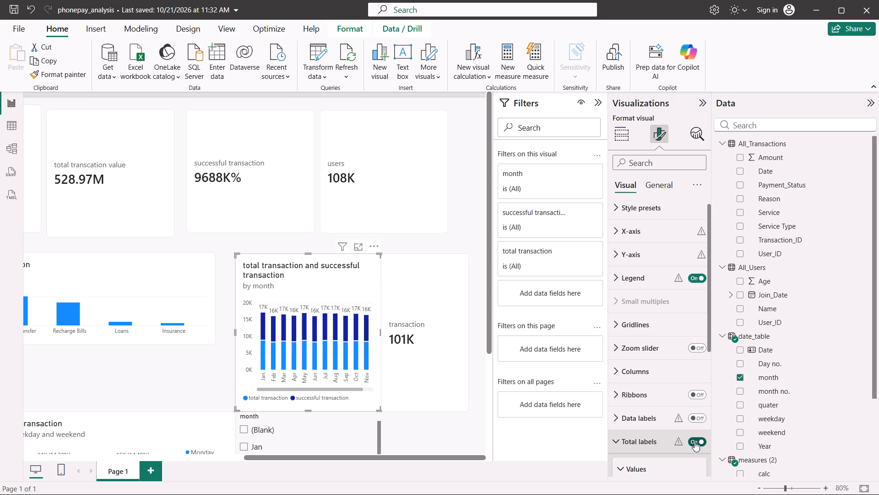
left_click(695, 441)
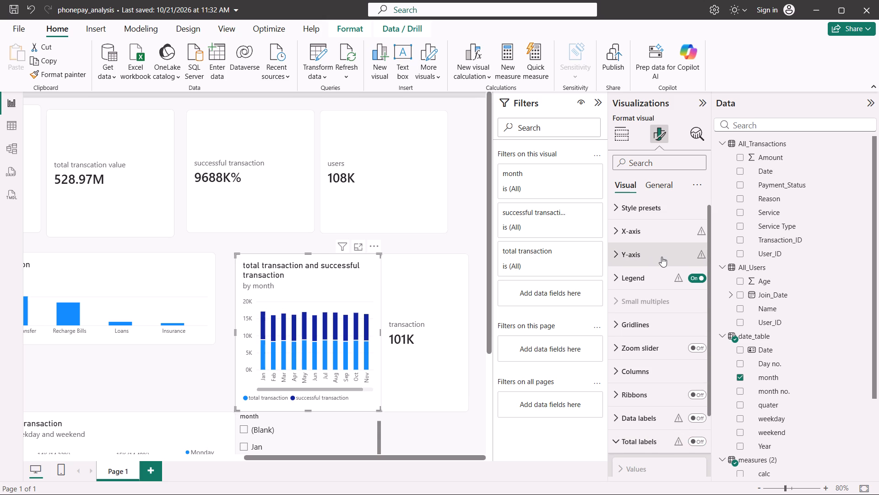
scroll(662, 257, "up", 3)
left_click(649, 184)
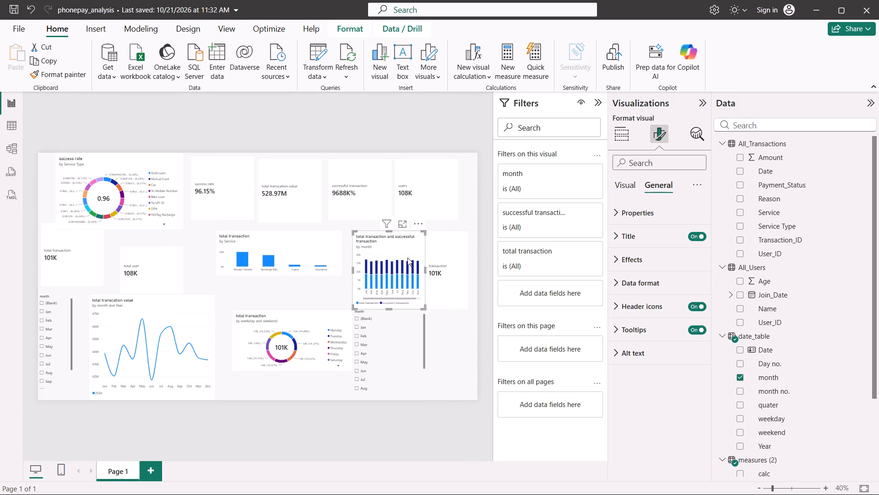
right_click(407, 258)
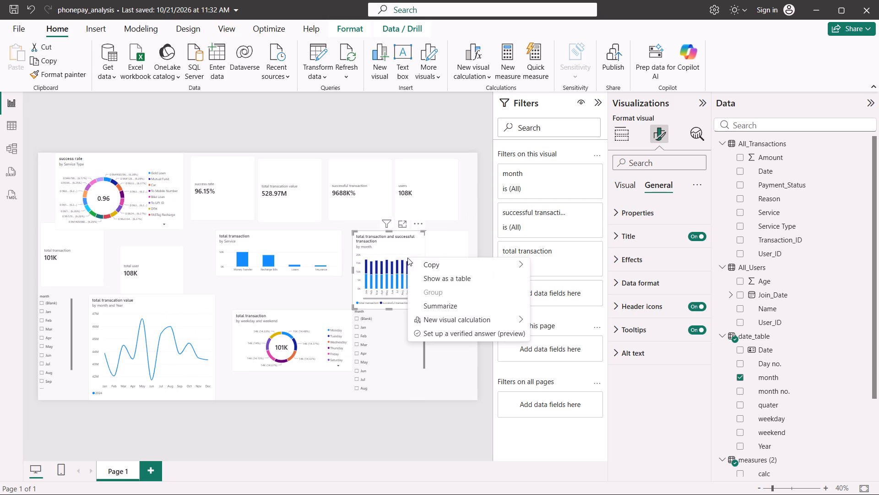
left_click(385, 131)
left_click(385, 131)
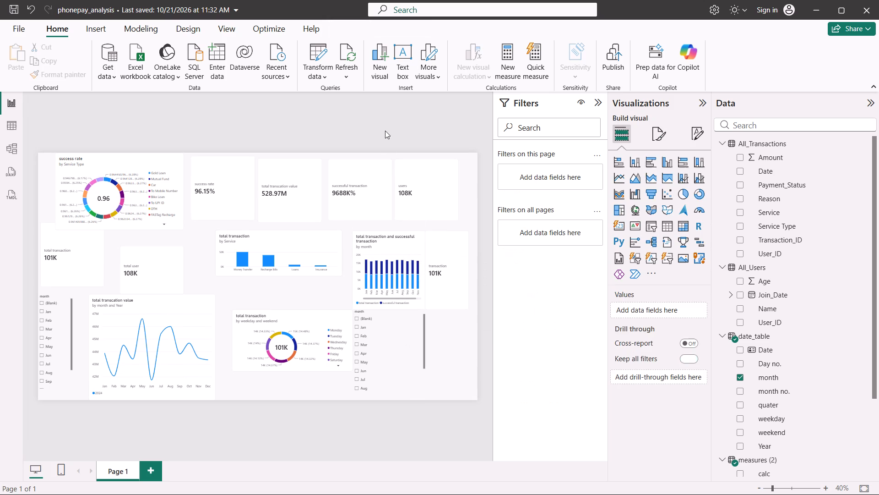
Move the total transaction and successful transaction by month chart slightly closer to the total transaction by Service chart, and deselect it.
left_click_drag(387, 268, 362, 267)
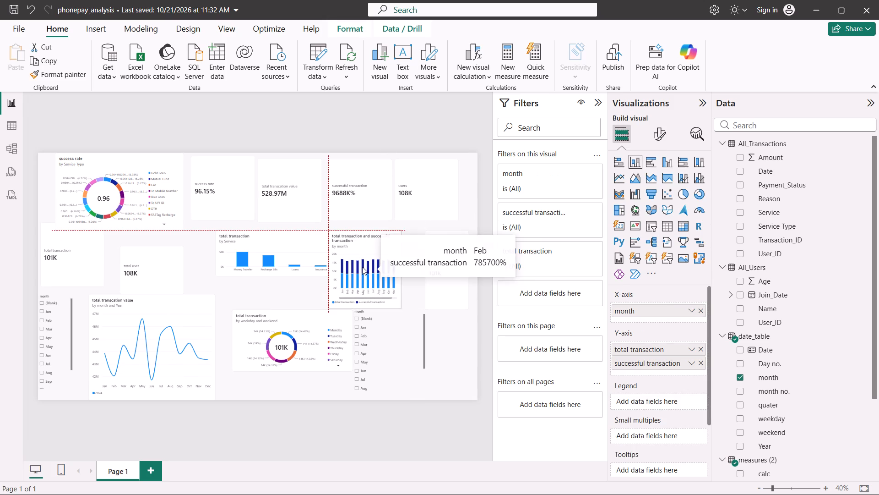
left_click_drag(362, 267, 374, 269)
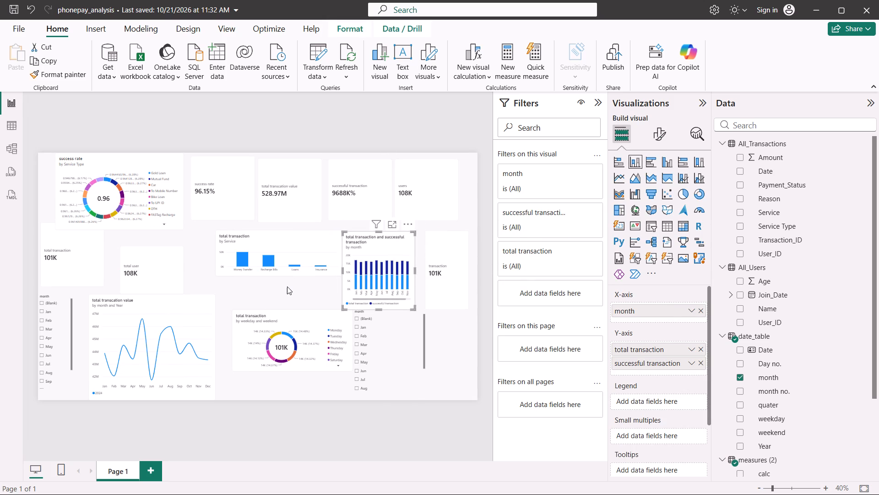
left_click(287, 286)
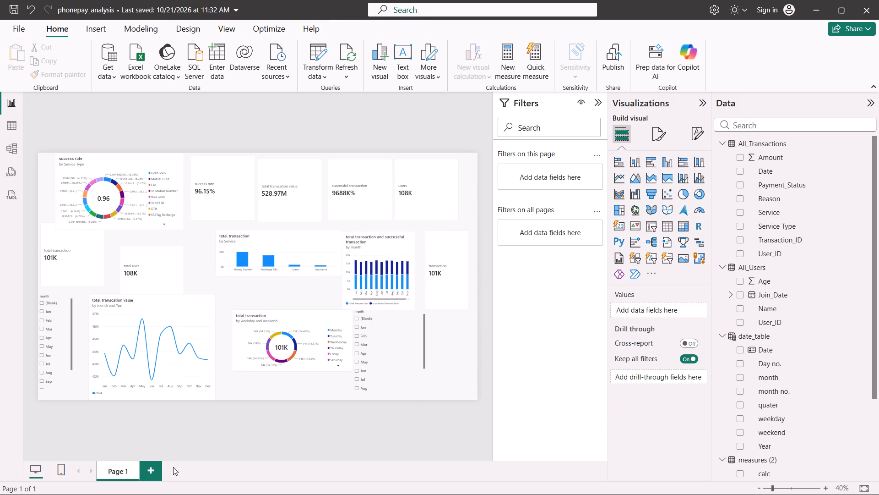
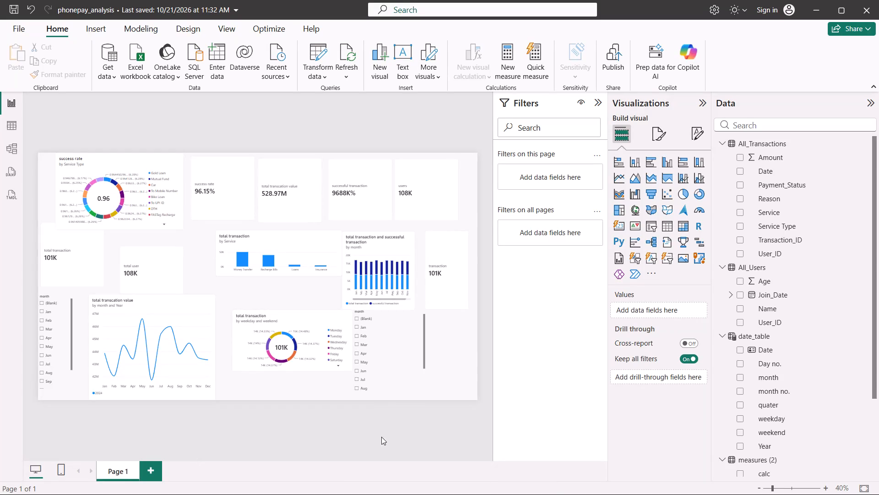
Open the successful transaction measure from the measures (2) table to view its DAX formula.
scroll(749, 308, "down", 7)
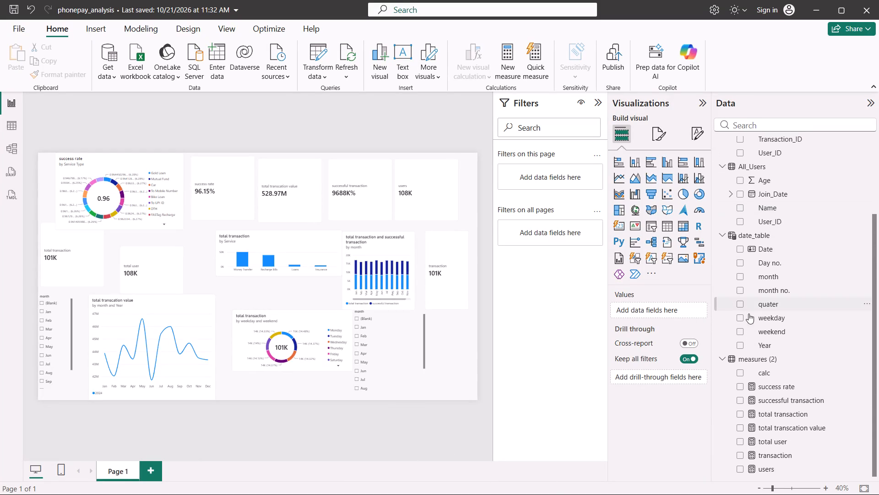
left_click(779, 404)
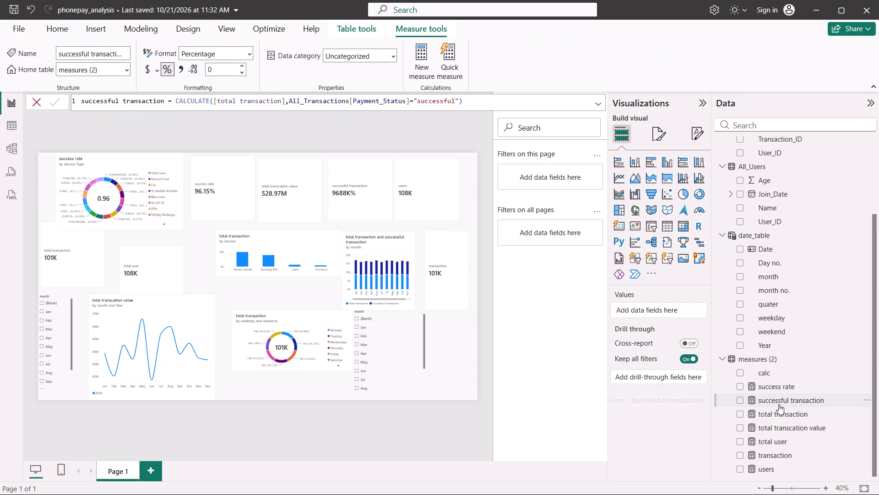
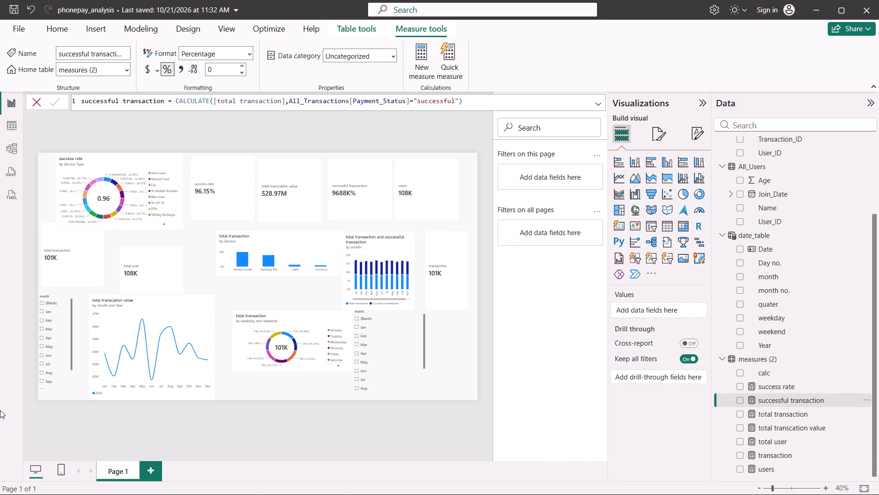
left_click(36, 102)
left_click(8, 126)
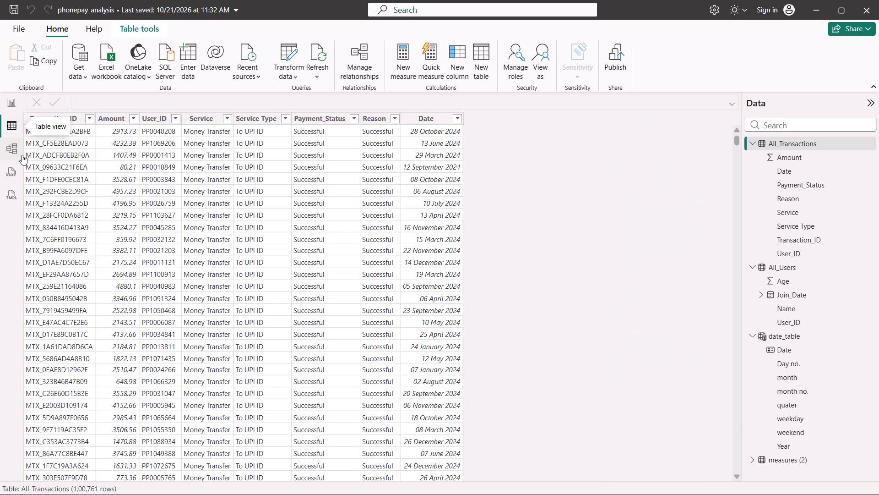
left_click(6, 98)
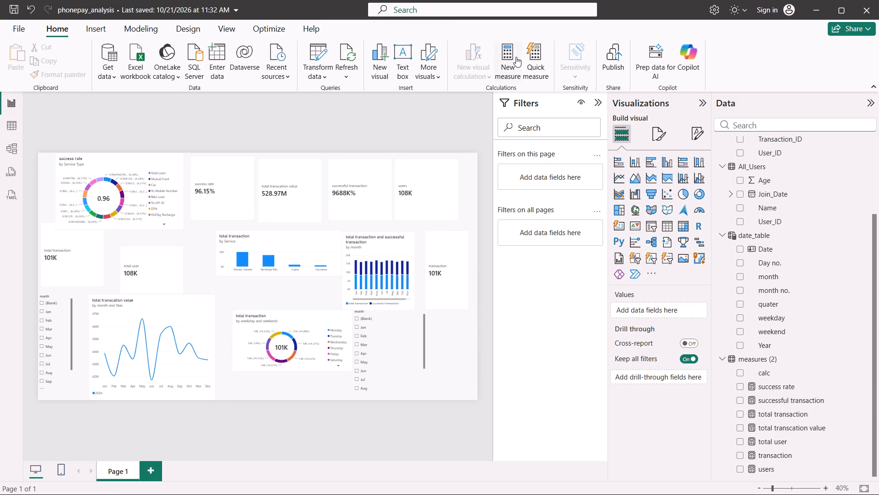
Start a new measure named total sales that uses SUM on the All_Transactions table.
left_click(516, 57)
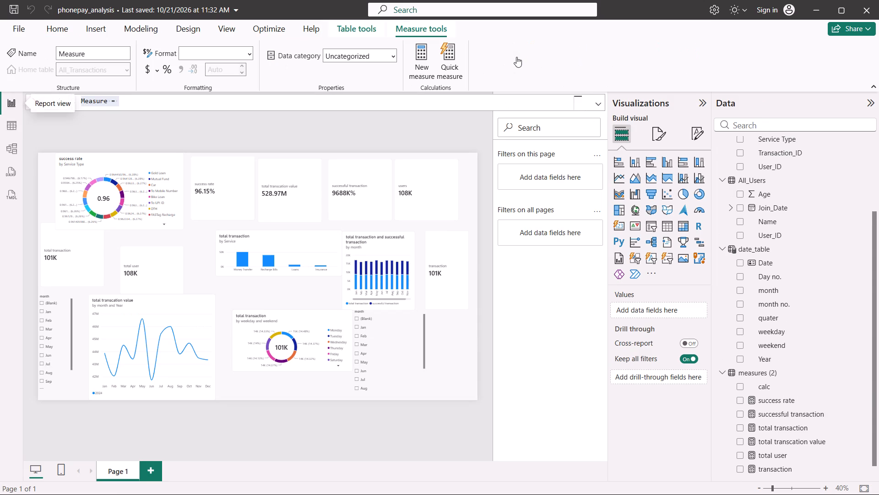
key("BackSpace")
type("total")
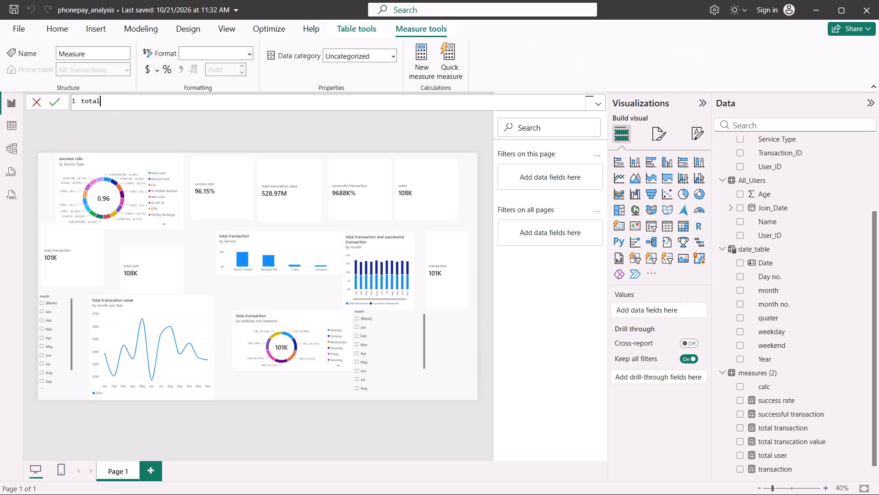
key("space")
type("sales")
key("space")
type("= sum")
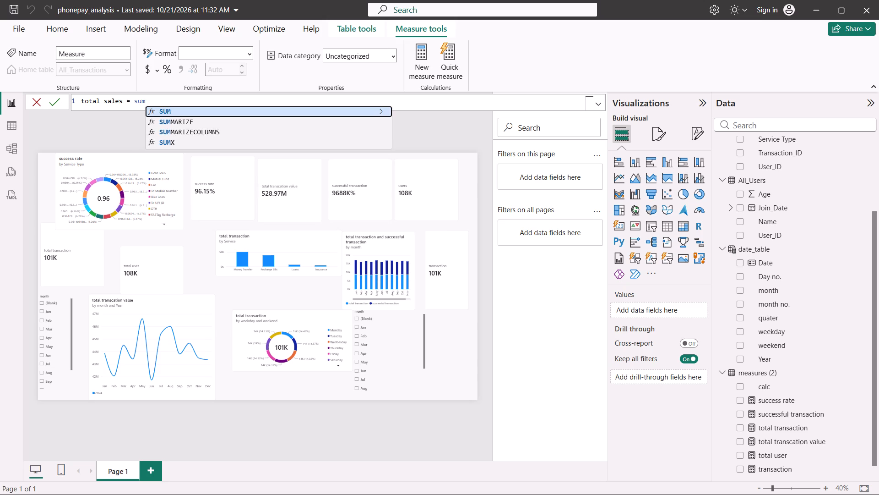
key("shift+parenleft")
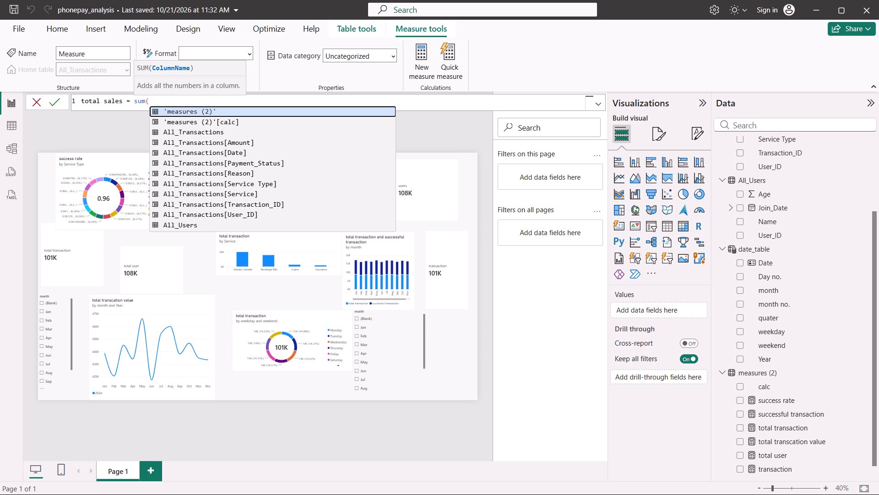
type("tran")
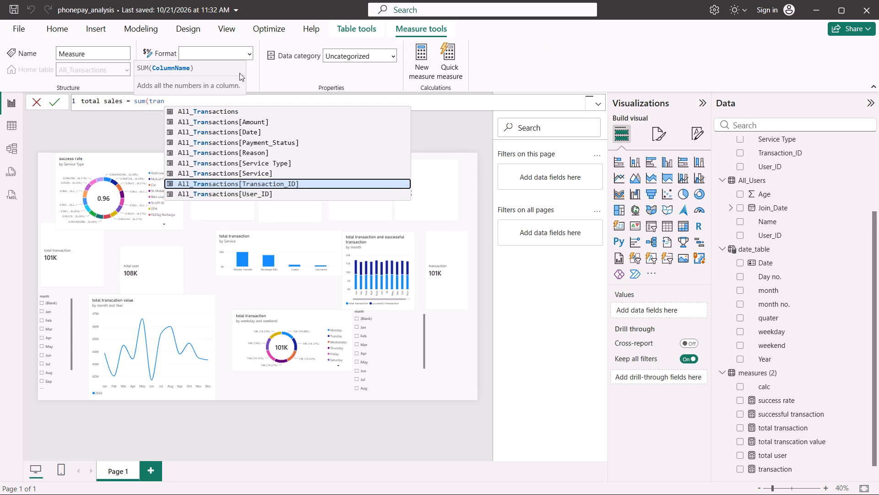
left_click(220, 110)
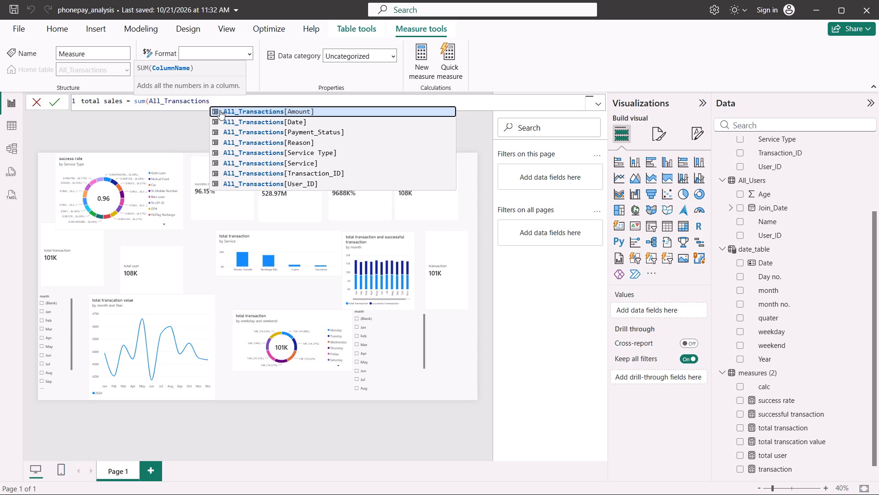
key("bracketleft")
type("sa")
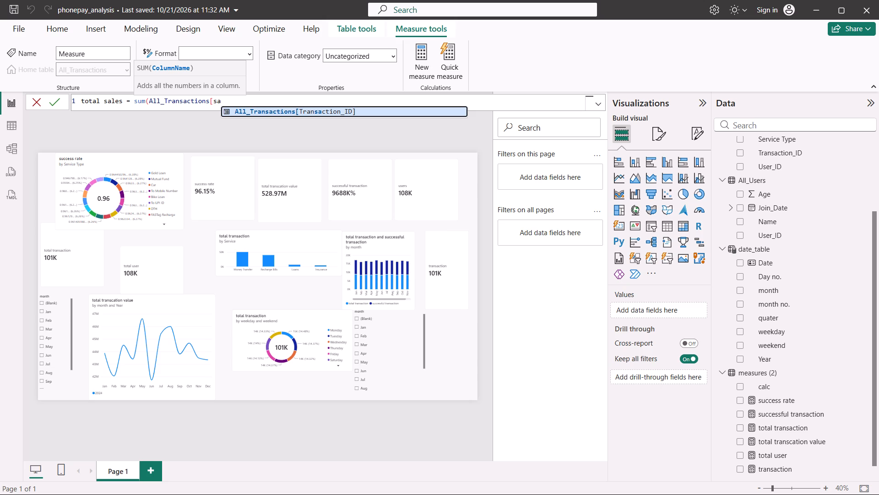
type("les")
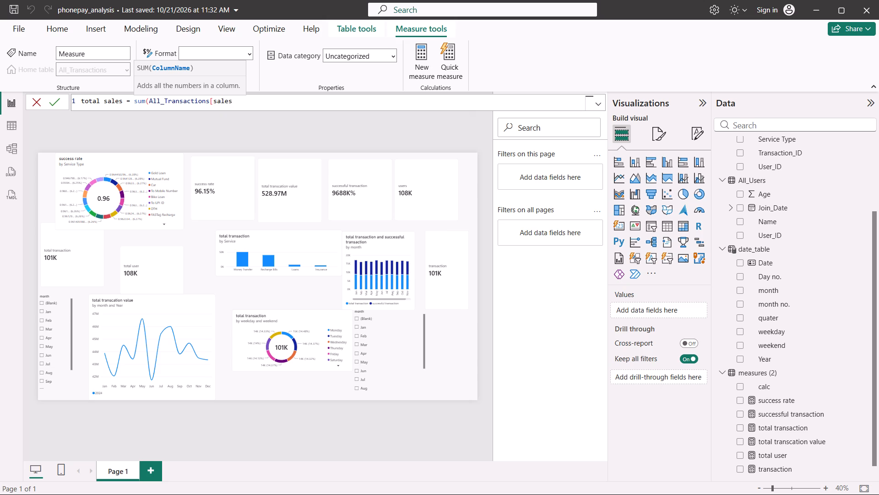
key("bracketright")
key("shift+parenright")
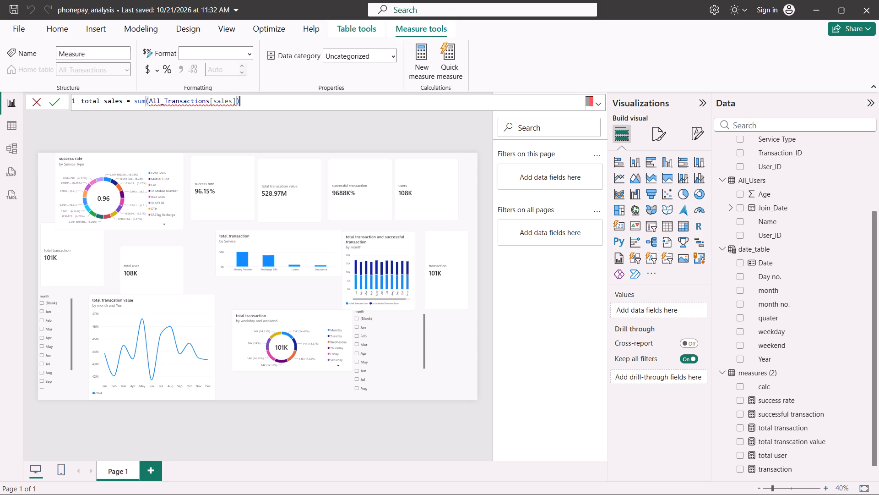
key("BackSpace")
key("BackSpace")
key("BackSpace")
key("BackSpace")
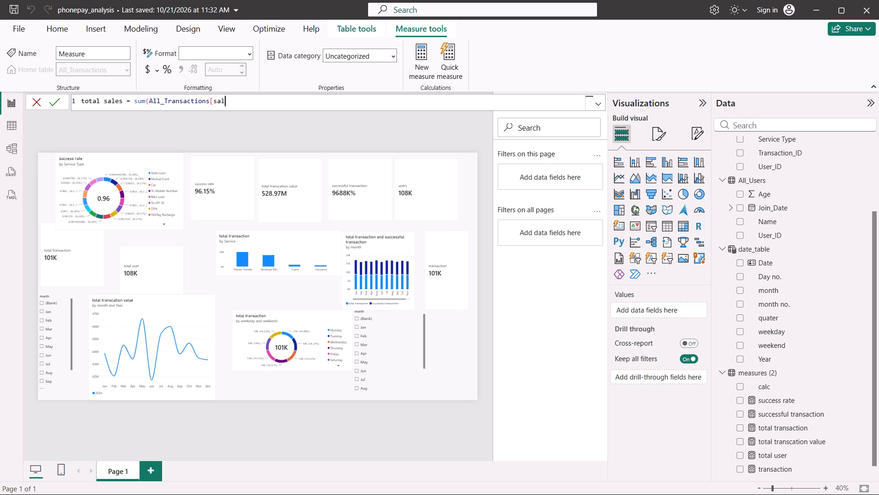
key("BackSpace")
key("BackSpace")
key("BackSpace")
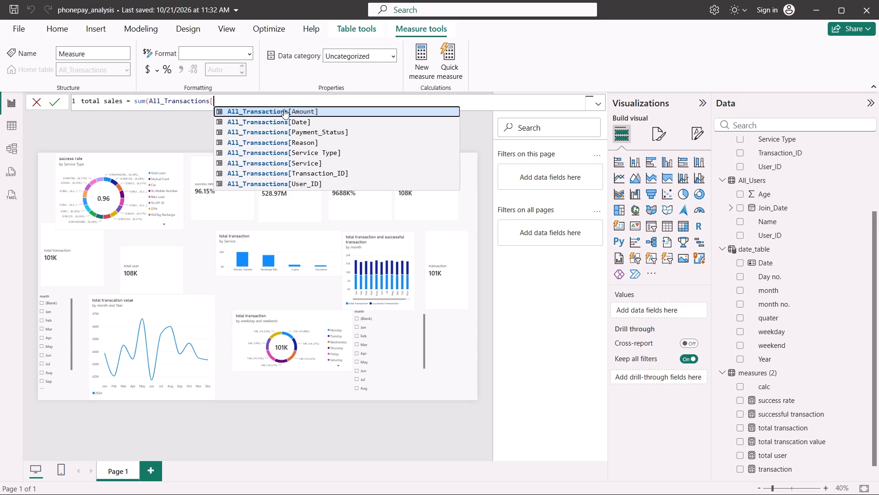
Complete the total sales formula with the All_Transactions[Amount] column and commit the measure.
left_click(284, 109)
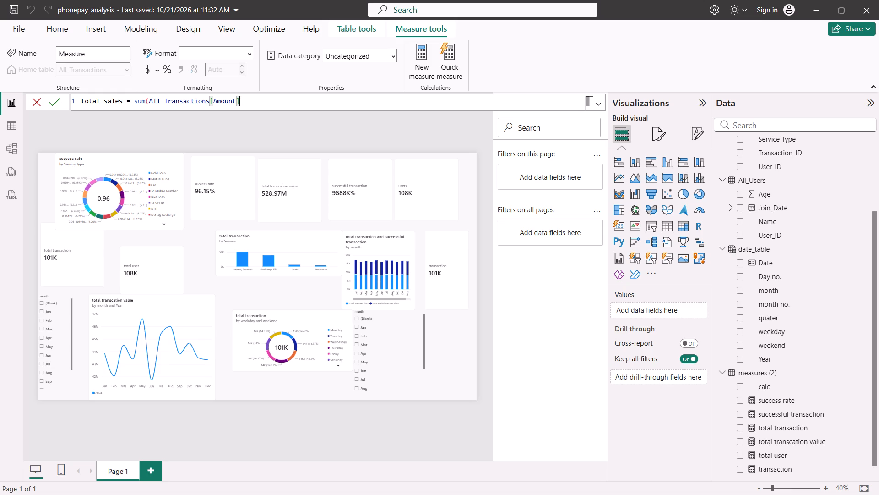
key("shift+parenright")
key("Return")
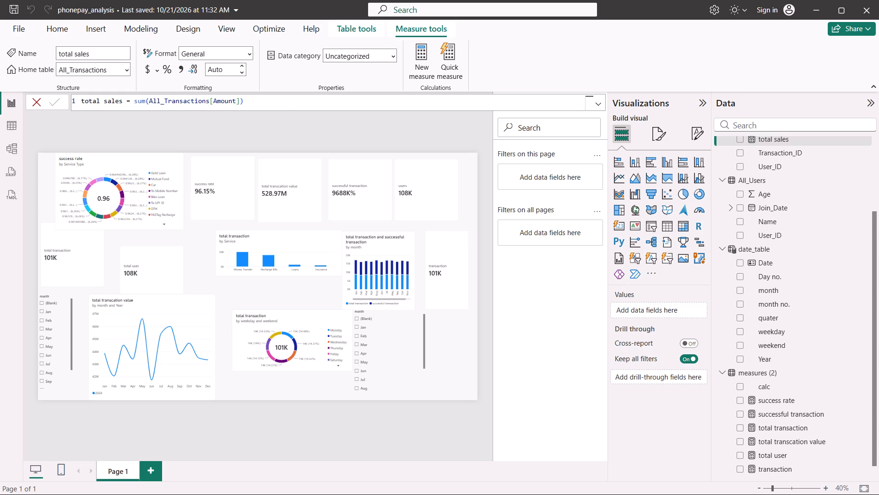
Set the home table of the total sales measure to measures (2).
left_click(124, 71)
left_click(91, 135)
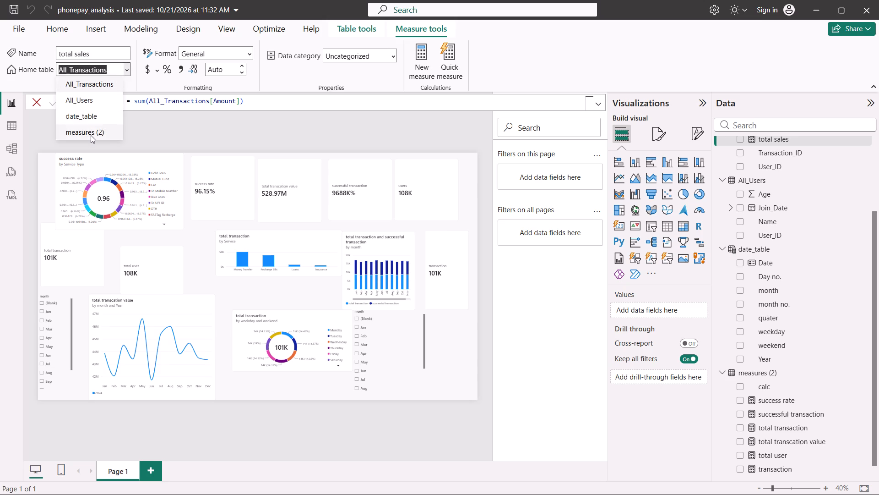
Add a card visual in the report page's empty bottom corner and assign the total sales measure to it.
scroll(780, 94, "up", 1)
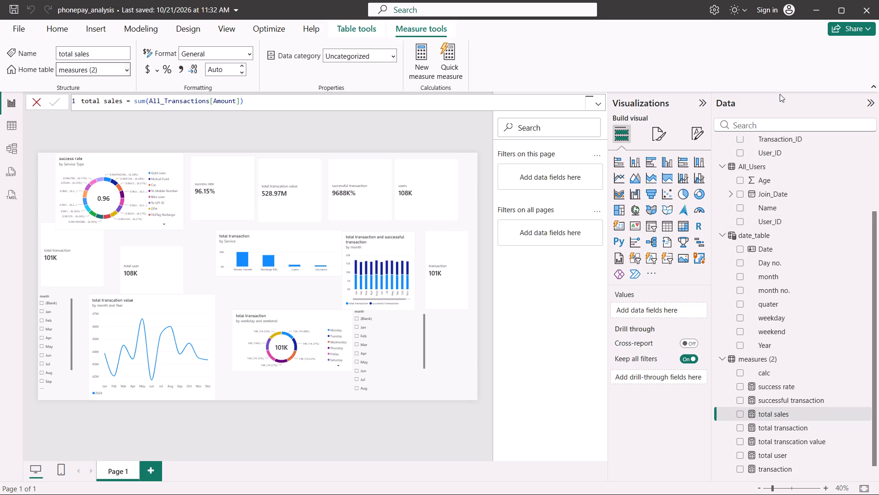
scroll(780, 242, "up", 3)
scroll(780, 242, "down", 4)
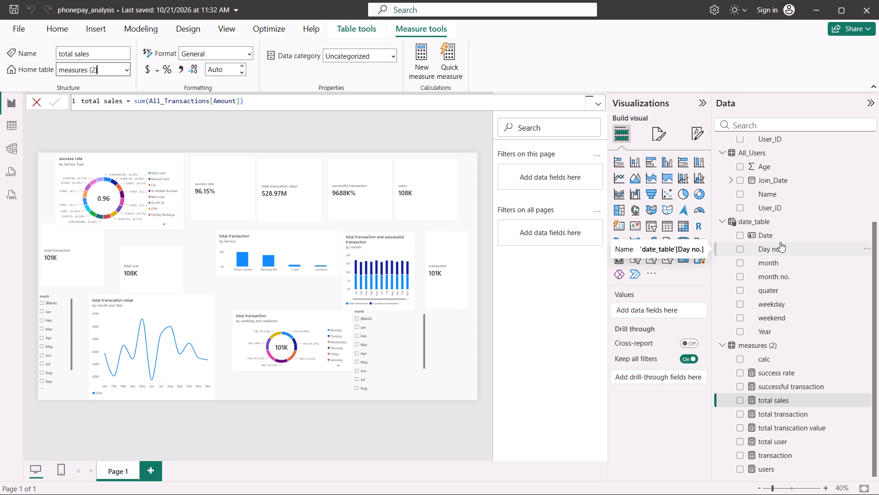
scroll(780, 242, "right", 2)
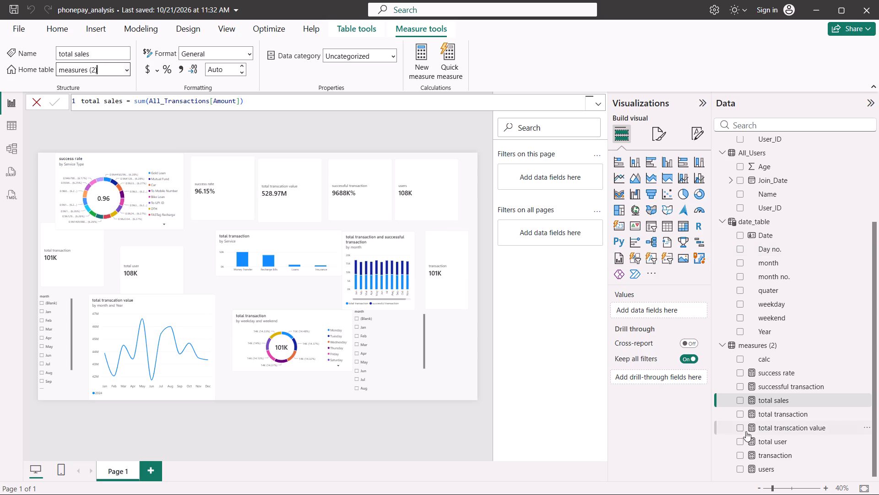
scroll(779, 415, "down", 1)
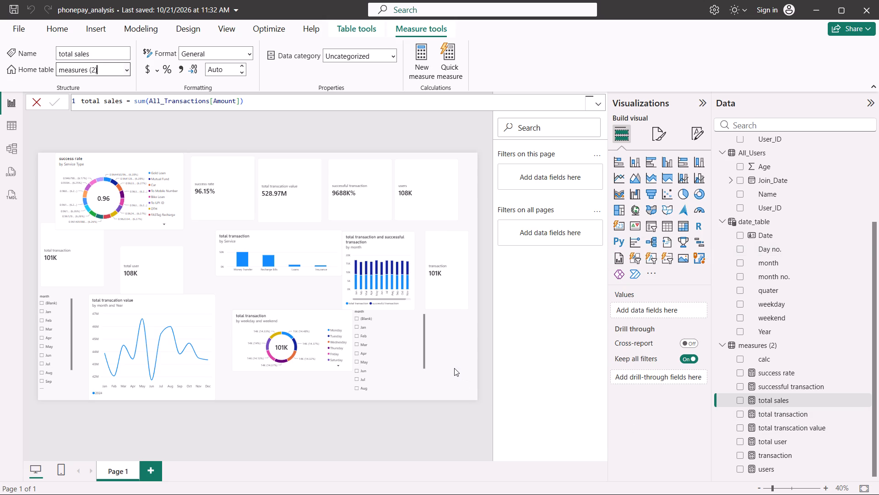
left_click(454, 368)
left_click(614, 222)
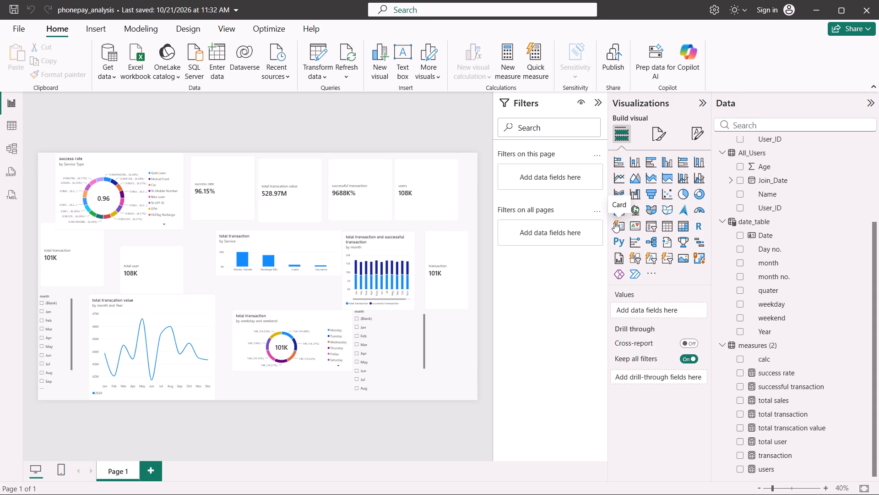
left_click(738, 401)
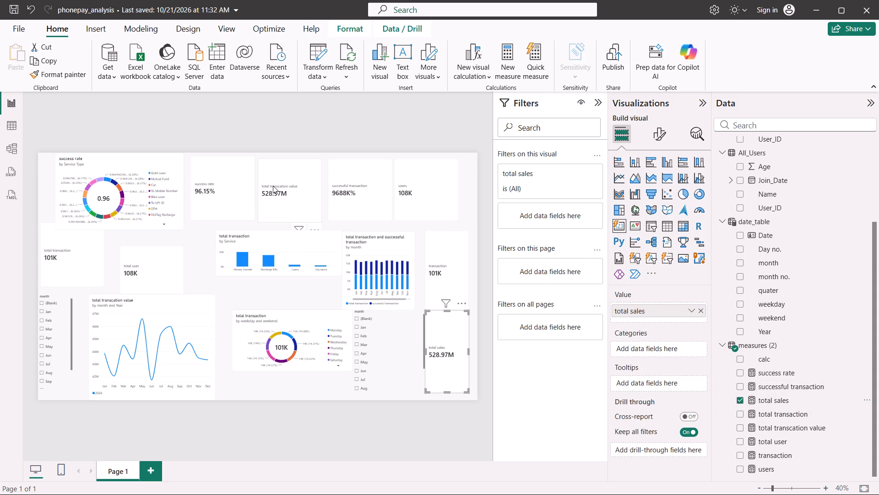
Compare the total transcation value card and its measure formula with the total sales measure.
left_click(299, 199)
left_click(288, 192)
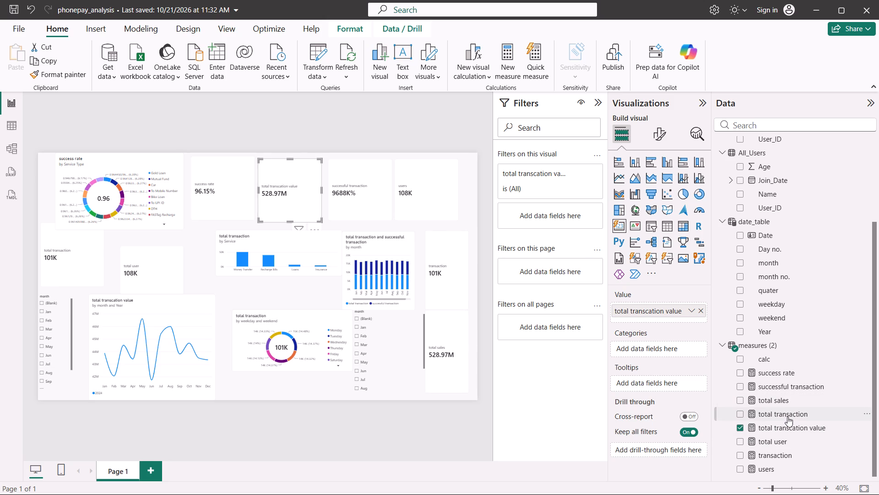
left_click(776, 425)
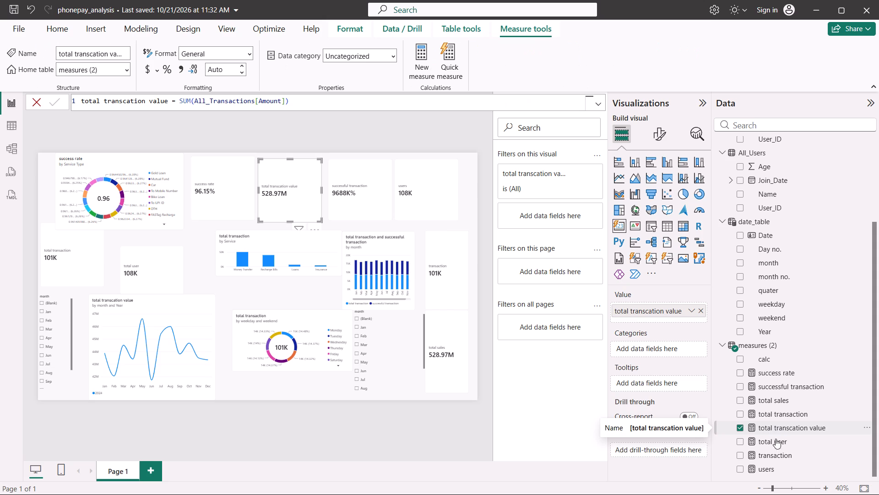
left_click(784, 401)
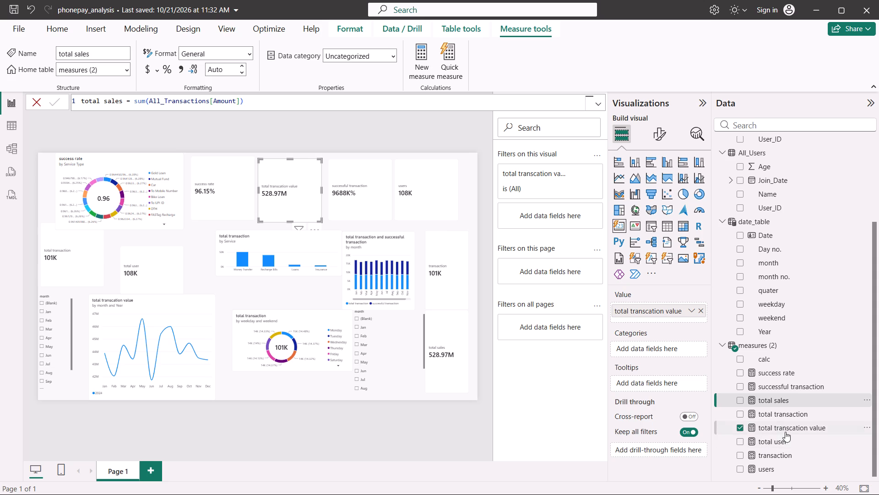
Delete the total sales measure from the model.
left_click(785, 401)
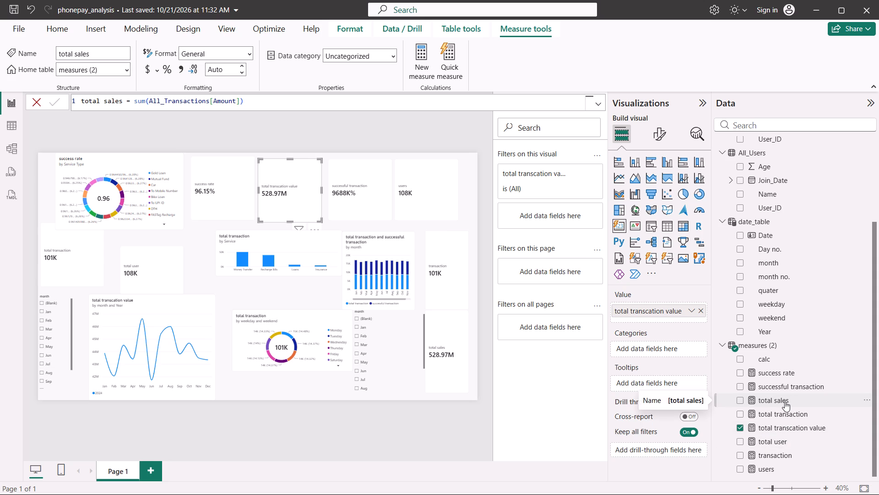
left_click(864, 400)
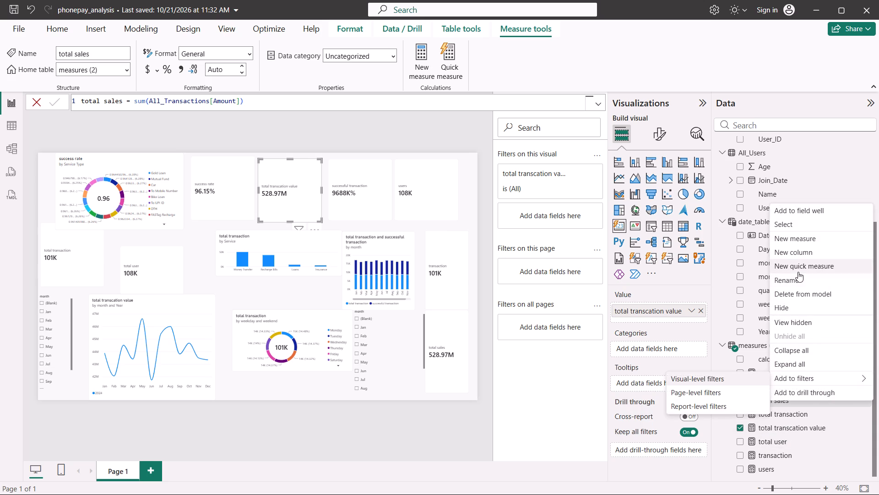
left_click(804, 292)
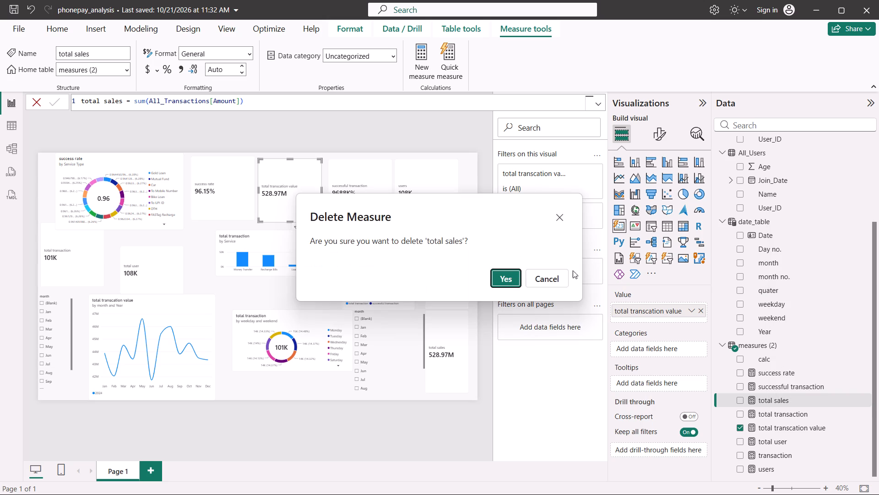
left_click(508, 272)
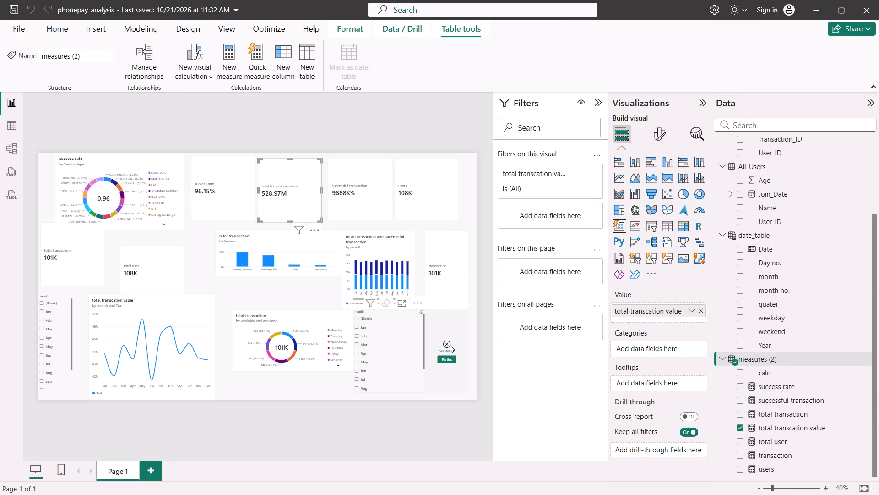
Delete the broken card visual that used the total sales measure from the report page's empty bottom corner.
left_click(450, 345)
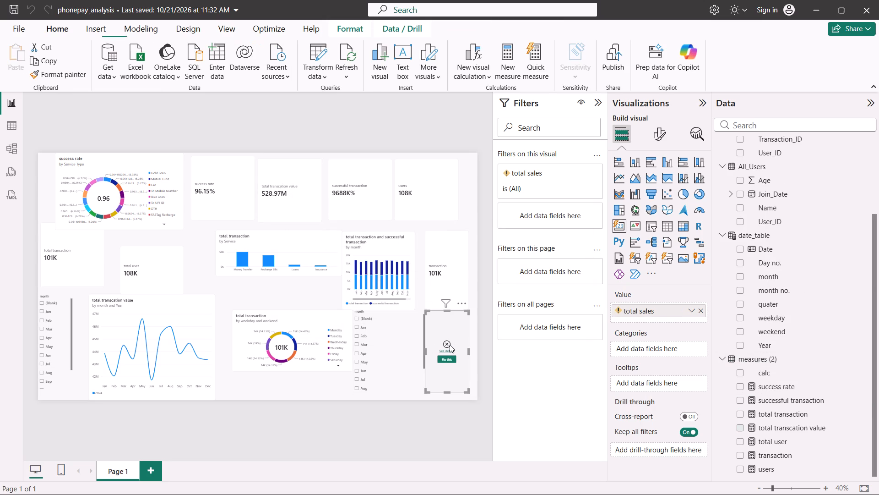
left_click(446, 344)
key("Delete")
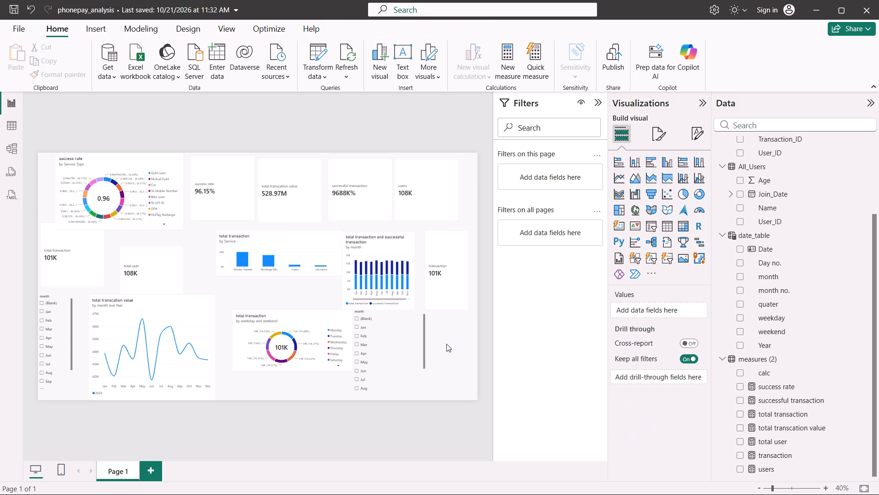
left_click(450, 358)
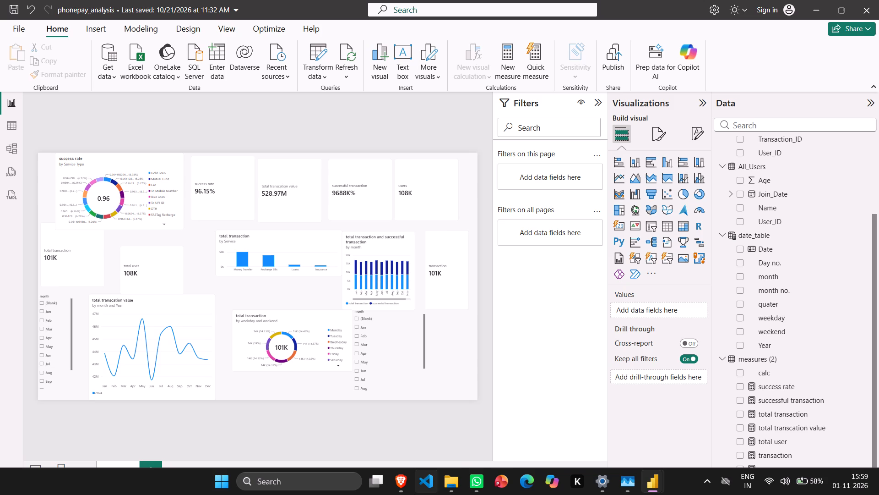